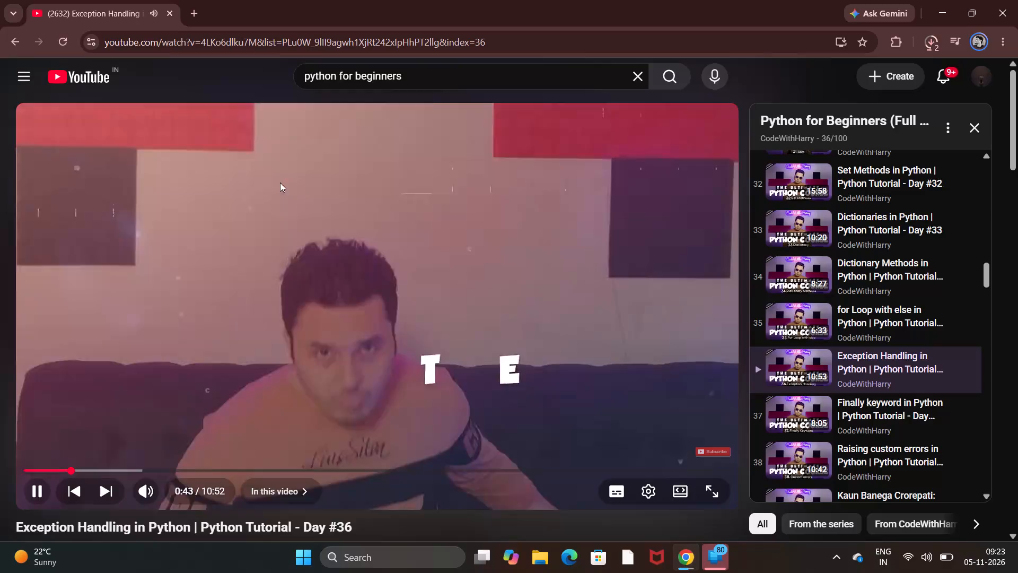
Pause the Python exception handling tutorial video.
left_click(399, 264)
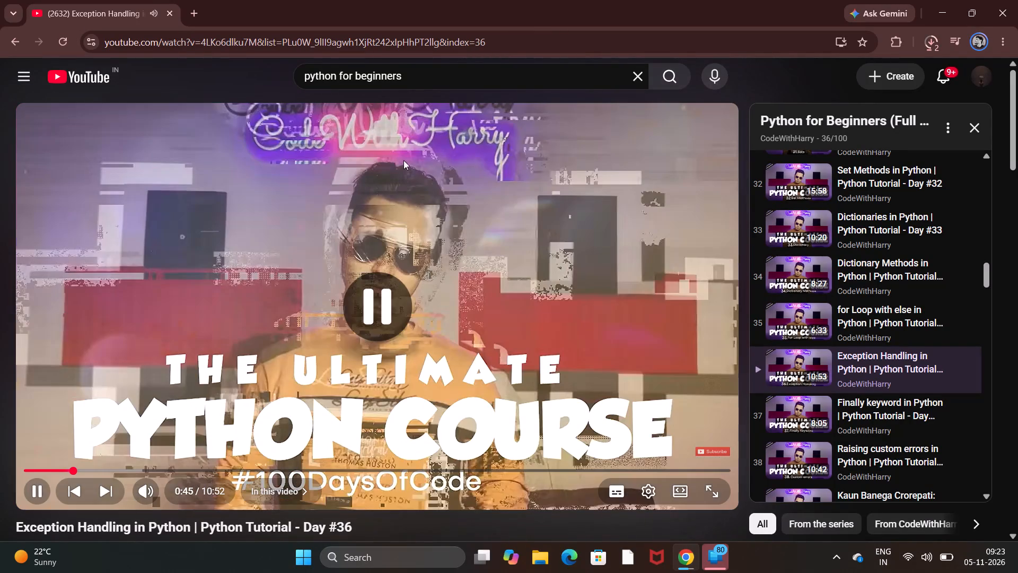
Search Google for figma in a new browser tab and open the Figma website from the results.
left_click(197, 12)
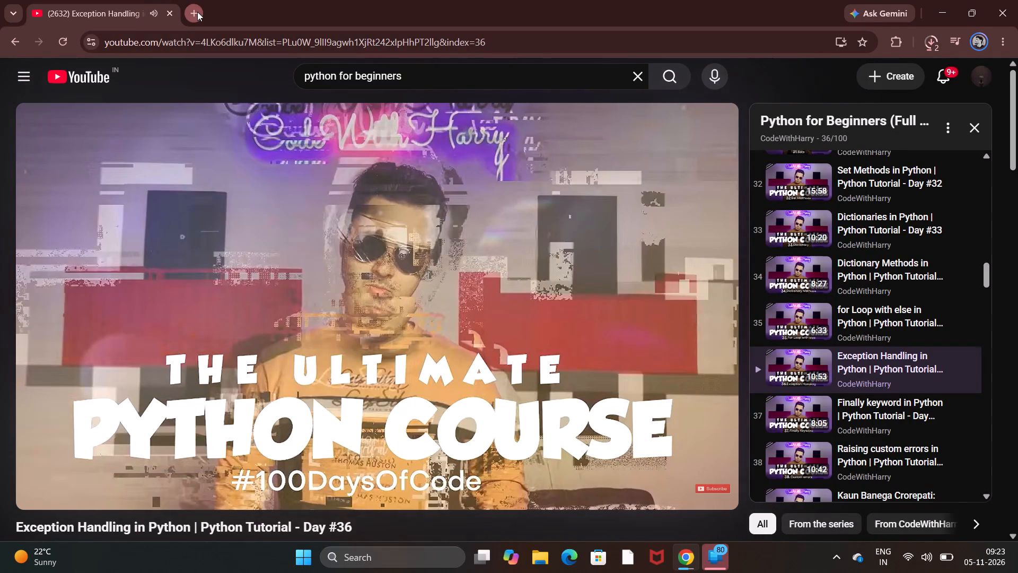
left_click(424, 257)
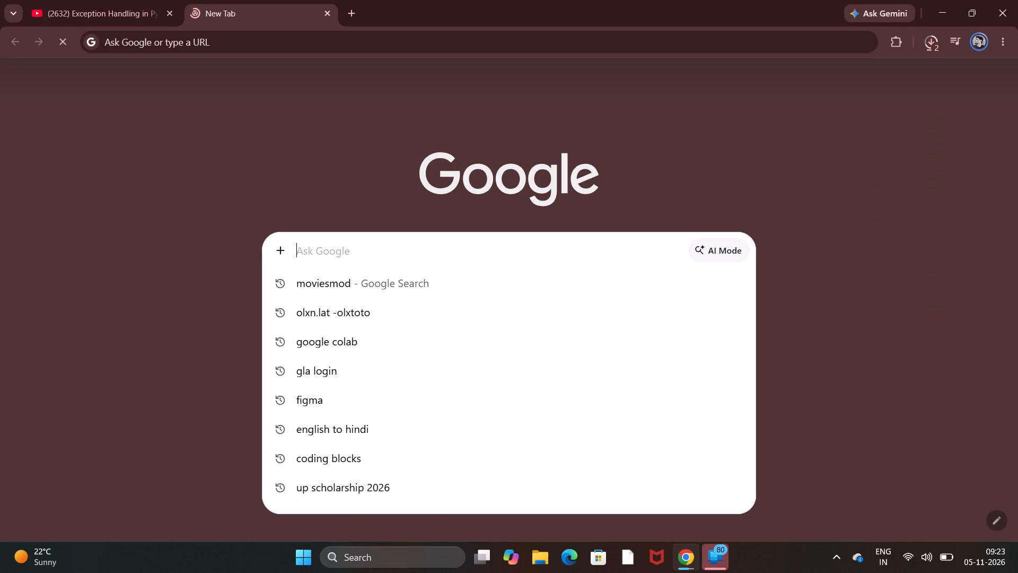
left_click(324, 413)
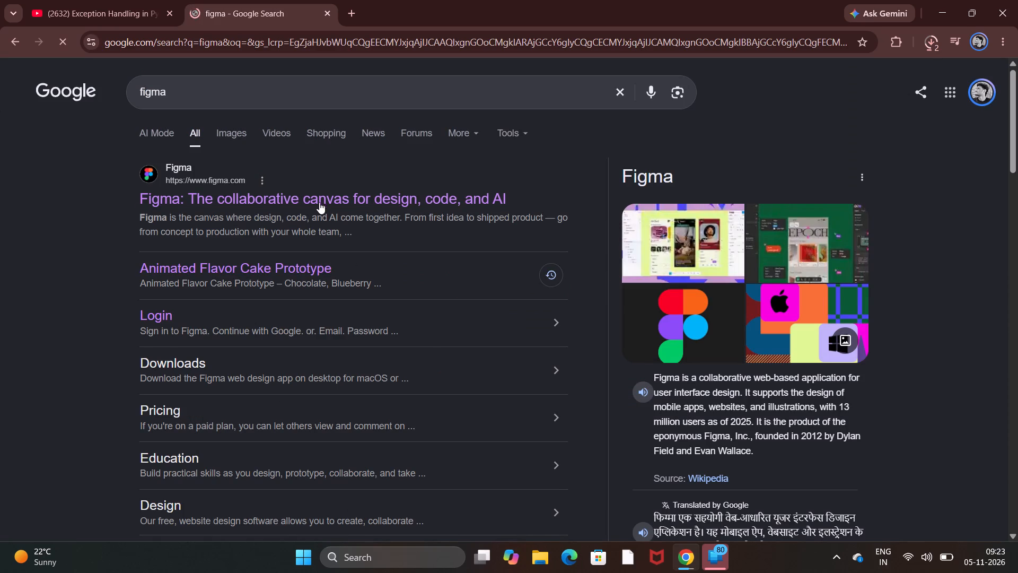
left_click(326, 200)
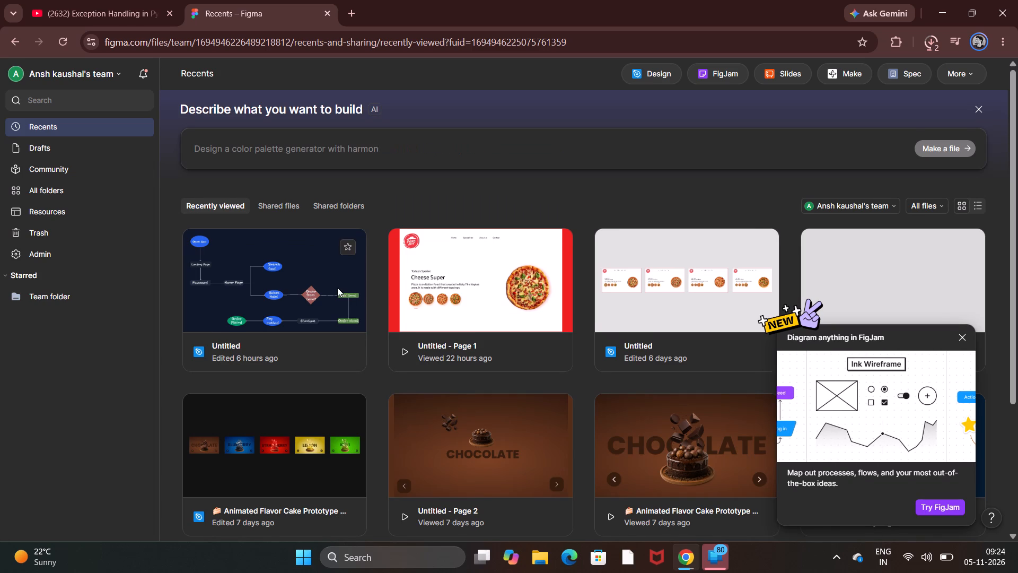
Look through the recently viewed Figma files, dismissing the FigJam diagram promotion.
scroll(355, 325, "down", 1)
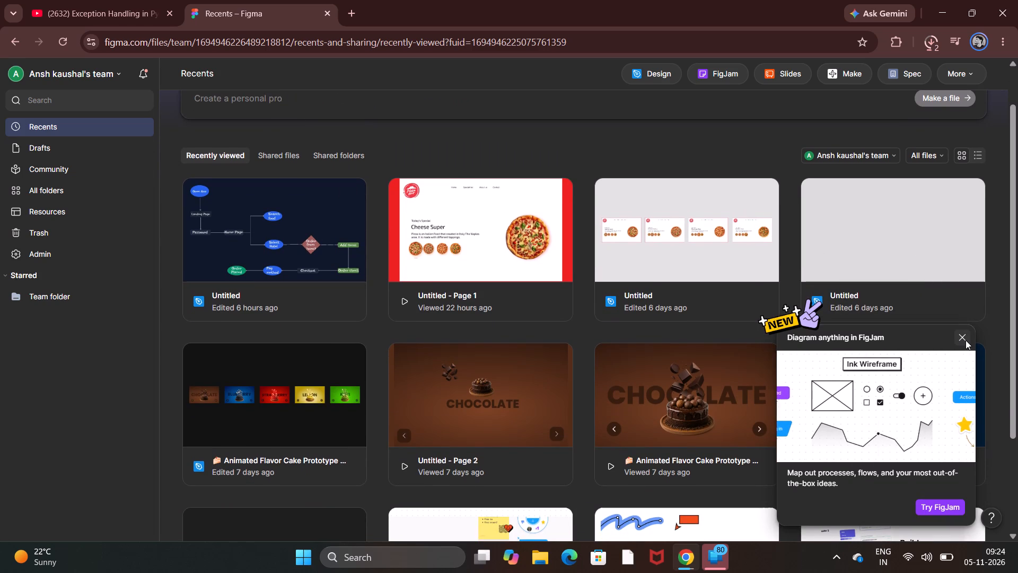
left_click(966, 340)
scroll(556, 295, "down", 2)
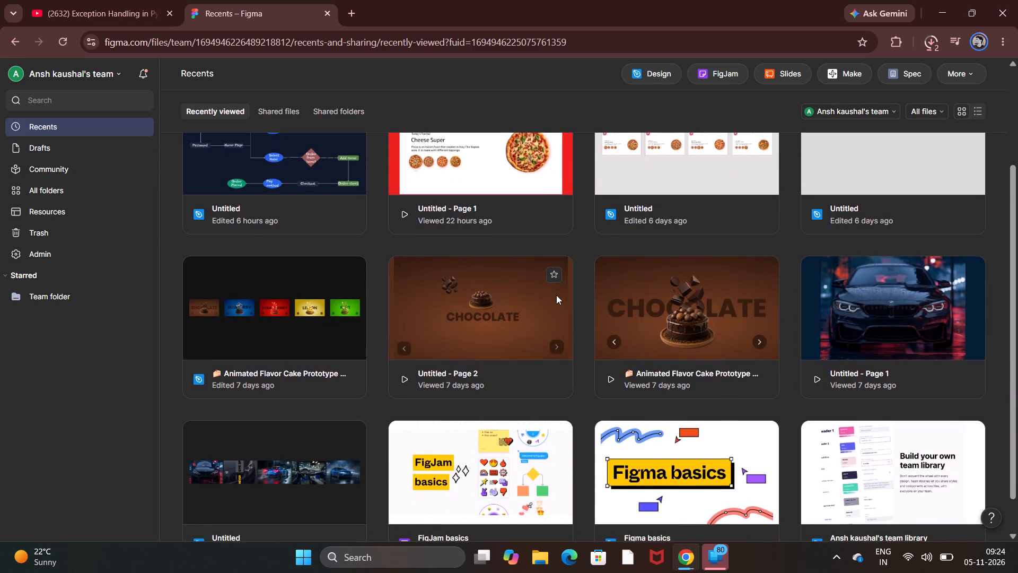
scroll(556, 295, "down", 1)
scroll(556, 295, "left", 1)
scroll(501, 293, "up", 1)
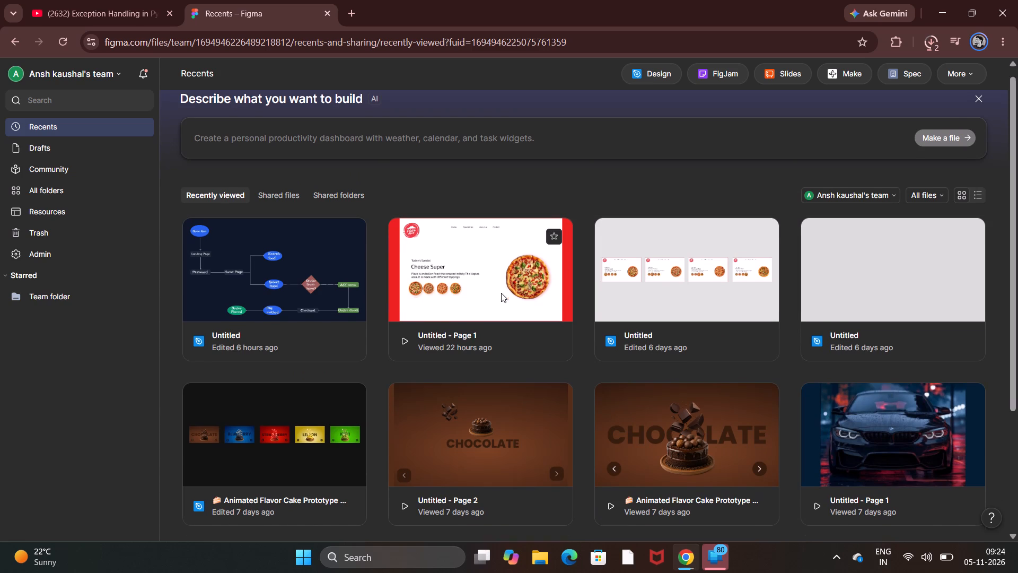
scroll(501, 293, "up", 1)
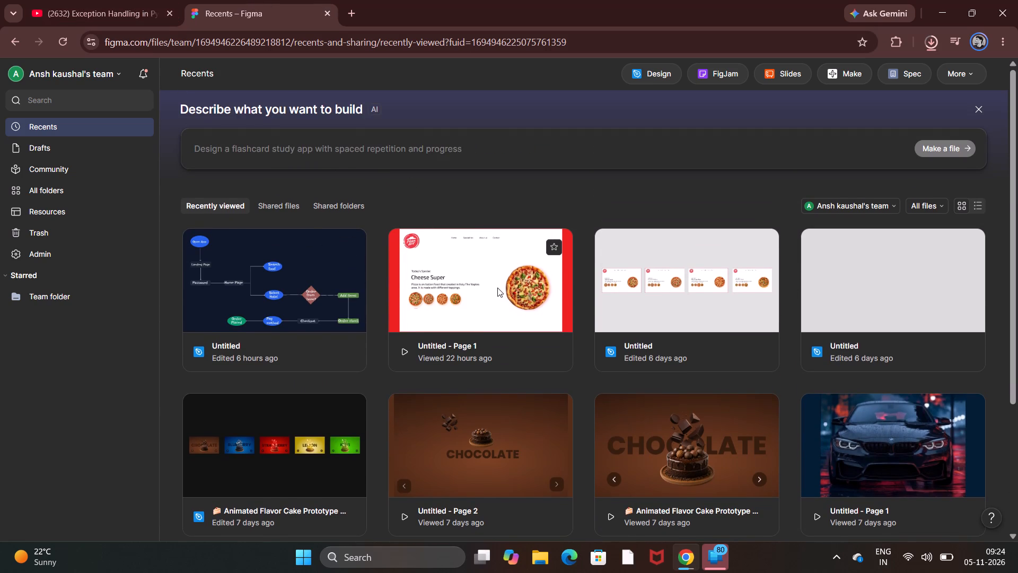
scroll(497, 288, "down", 6)
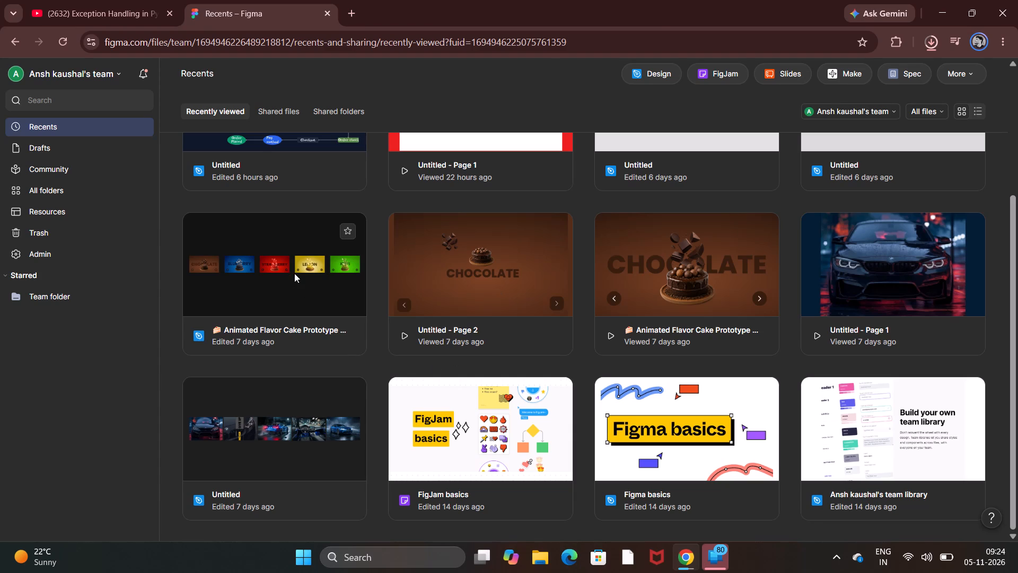
Check the browser's recent download history and close it.
left_click(923, 42)
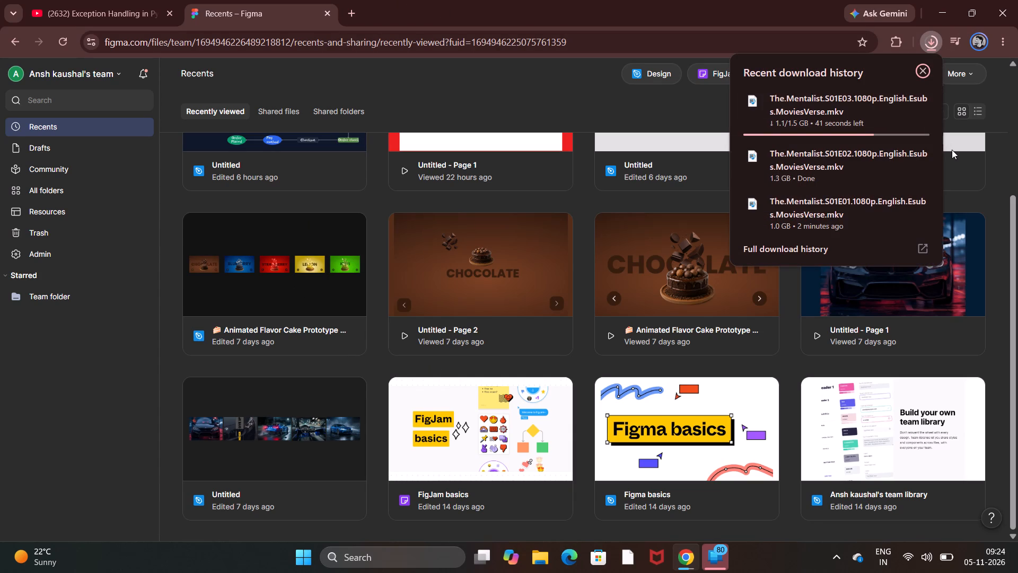
left_click(923, 71)
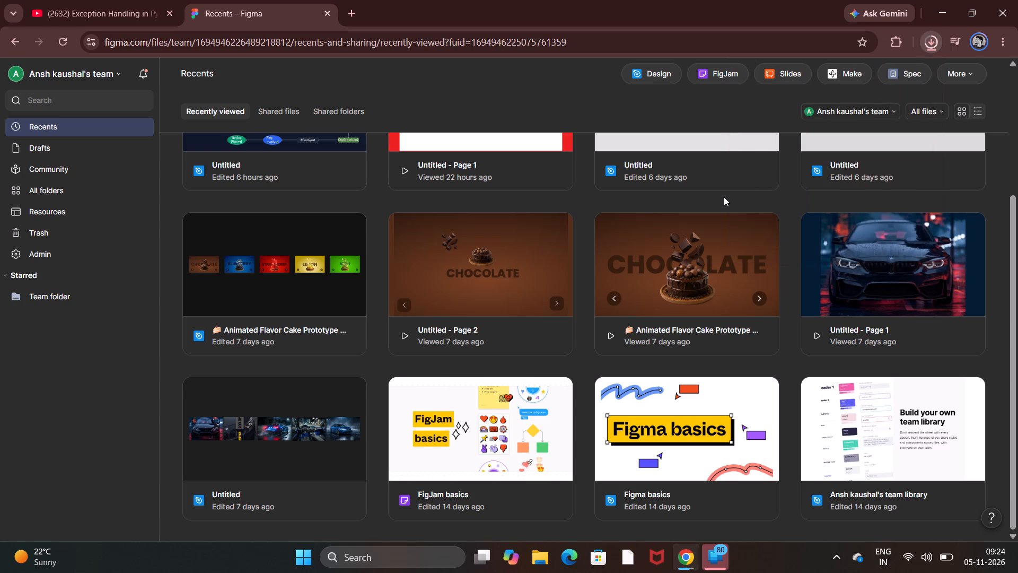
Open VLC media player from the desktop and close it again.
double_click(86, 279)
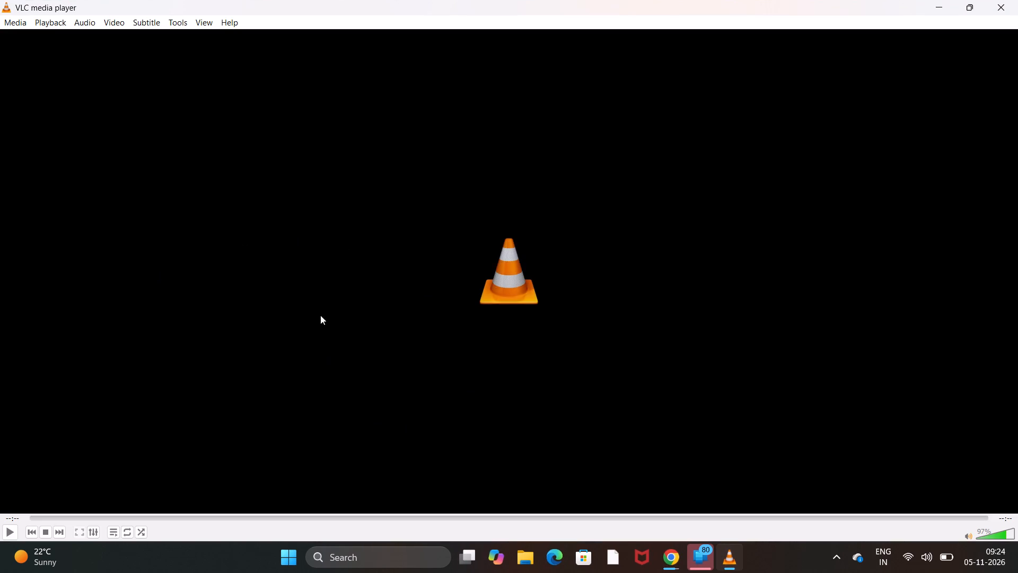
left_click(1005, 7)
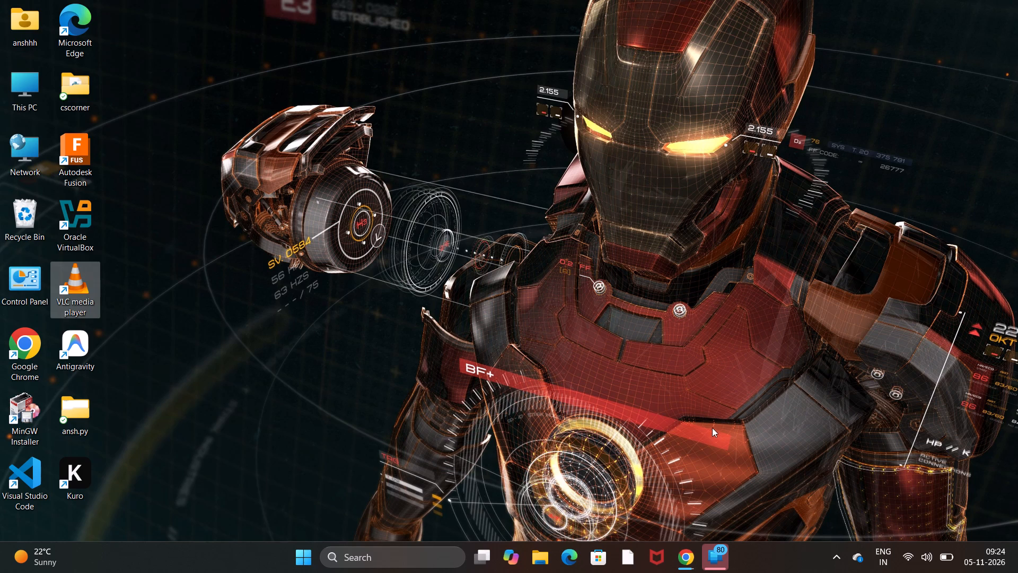
Switch back to Chrome and open the recent untitled Figma design file containing the food-ordering flowchart.
left_click(674, 555)
scroll(389, 298, "up", 4)
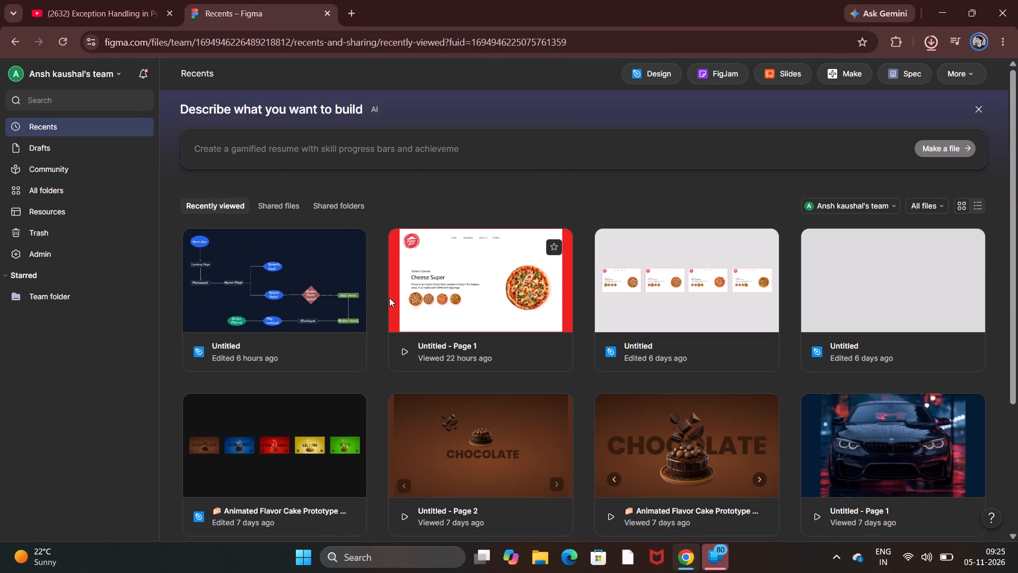
double_click(282, 313)
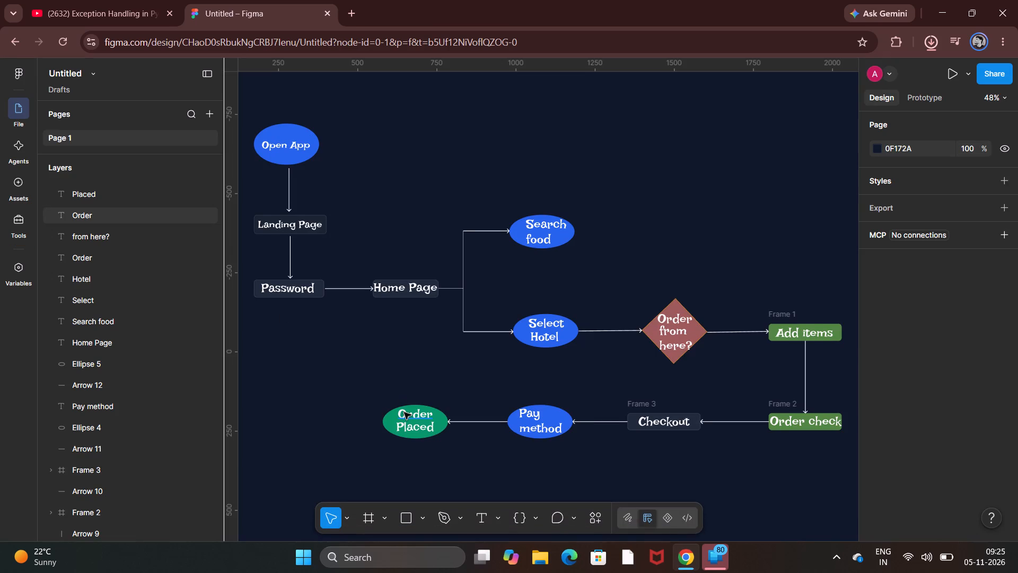
scroll(404, 412, "down", 1)
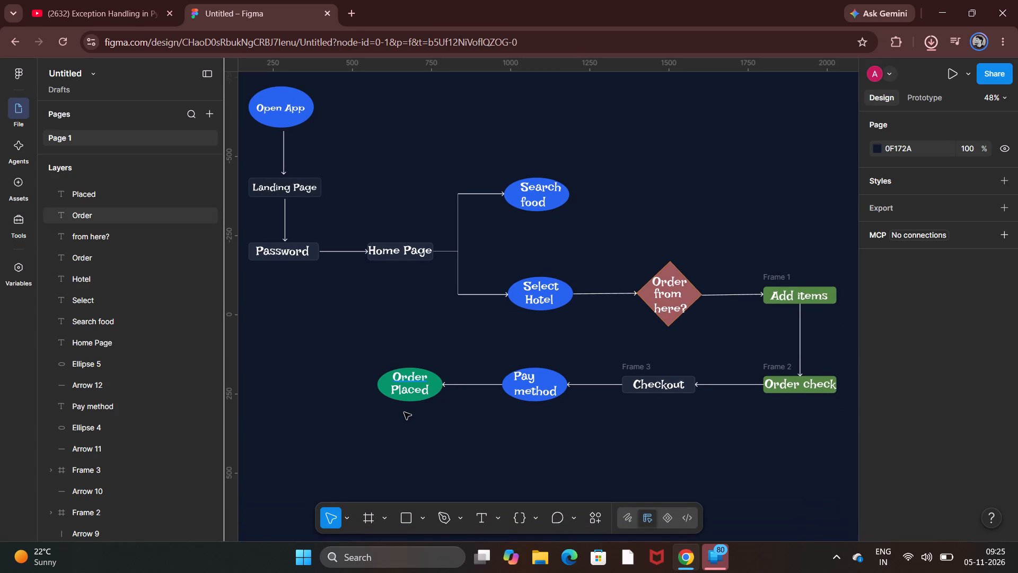
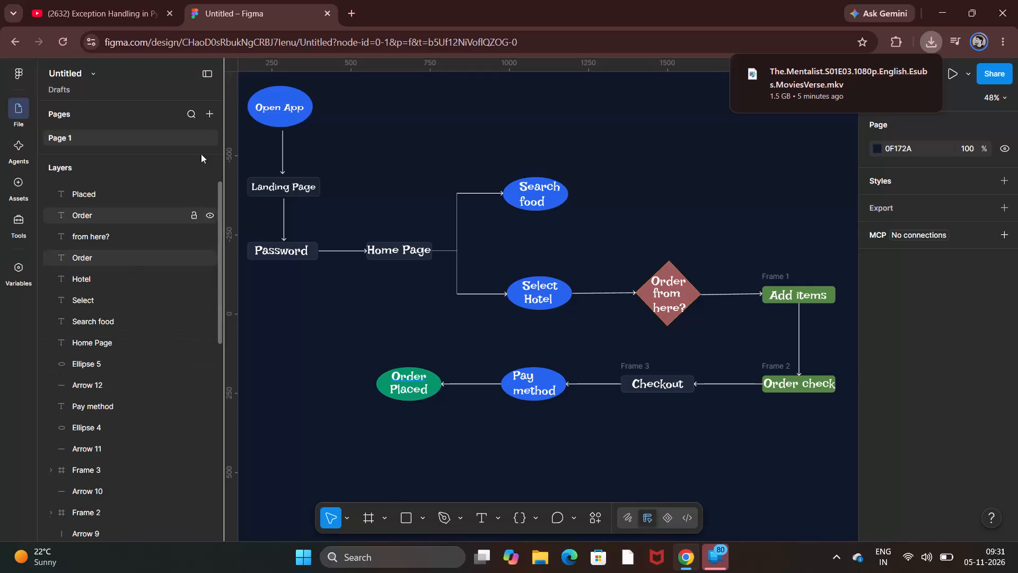
Open Figma in a new browser tab through a search for figma and create a new blank design file.
left_click(350, 5)
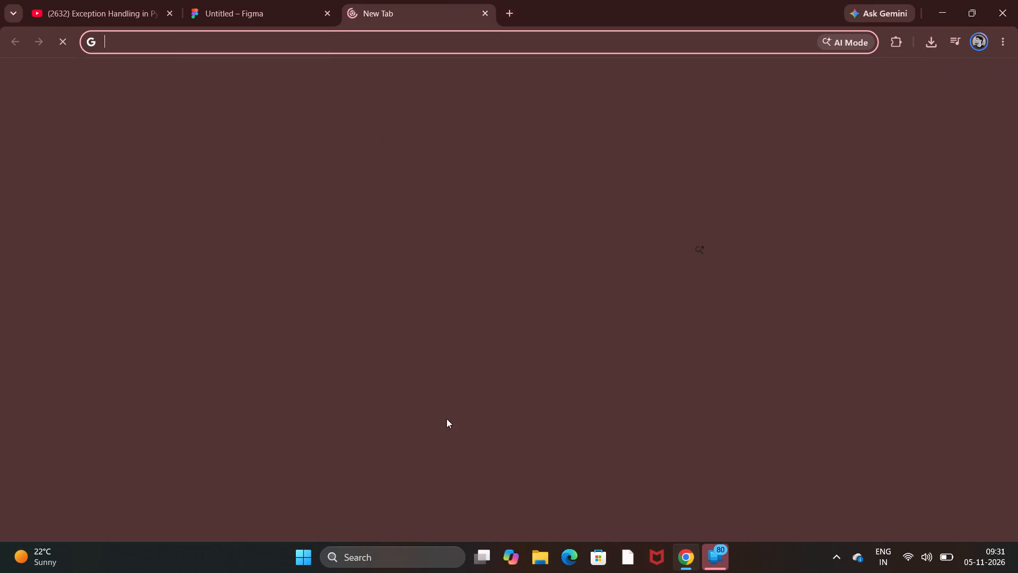
left_click(361, 244)
left_click(312, 288)
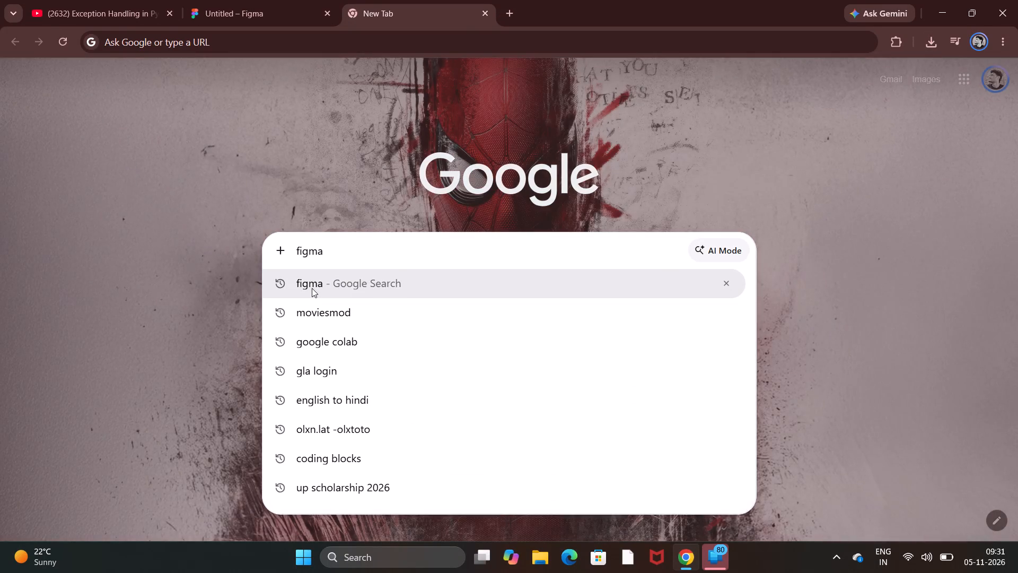
left_click(292, 193)
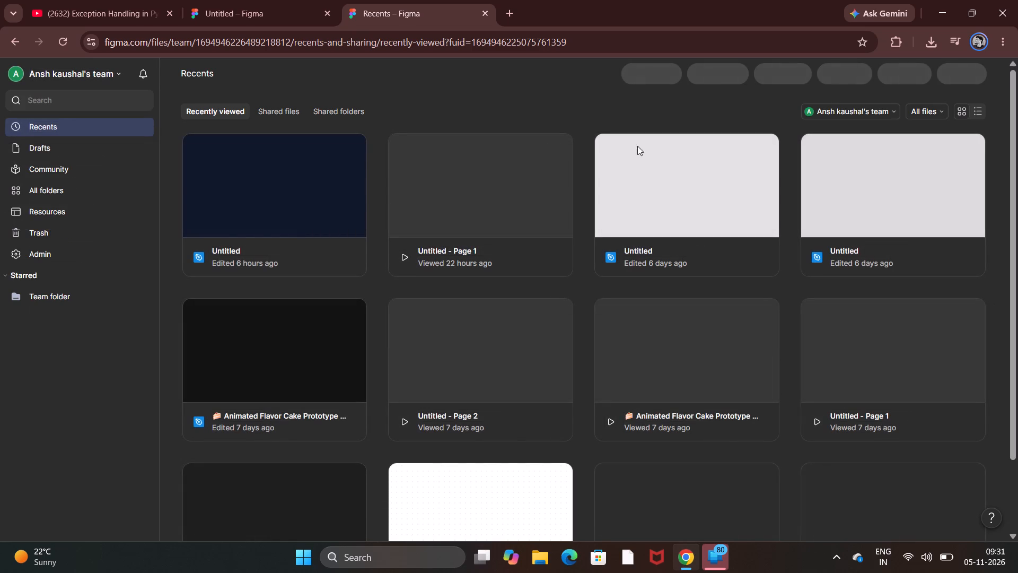
double_click(654, 74)
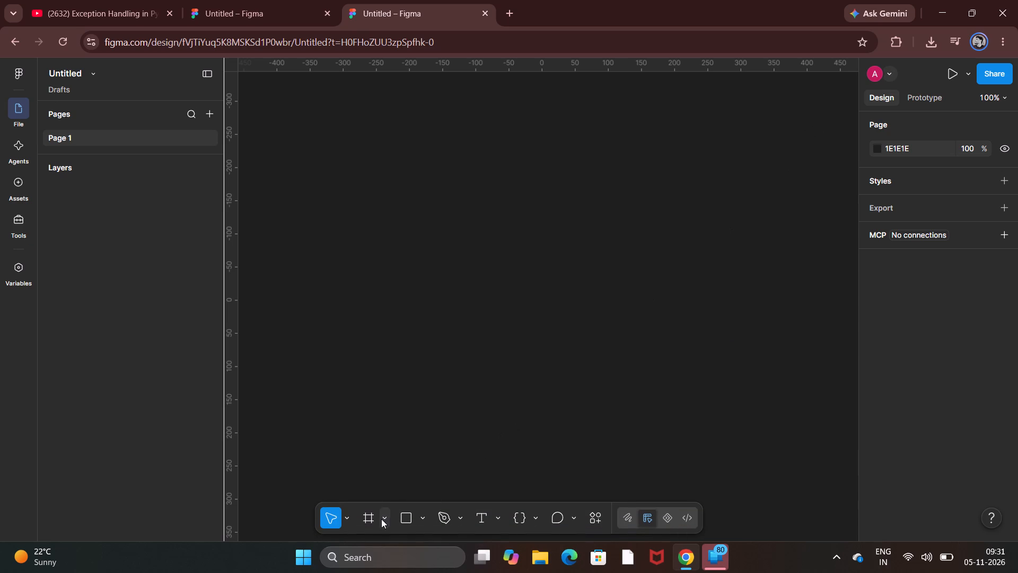
Set the prototype device to iPhone 18 Pro Max.
left_click(405, 519)
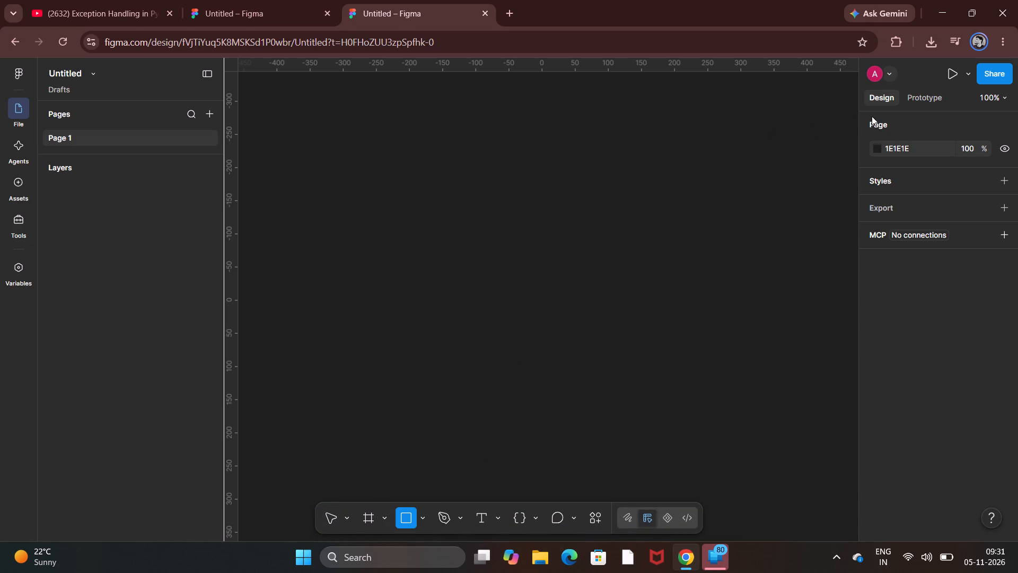
left_click(923, 99)
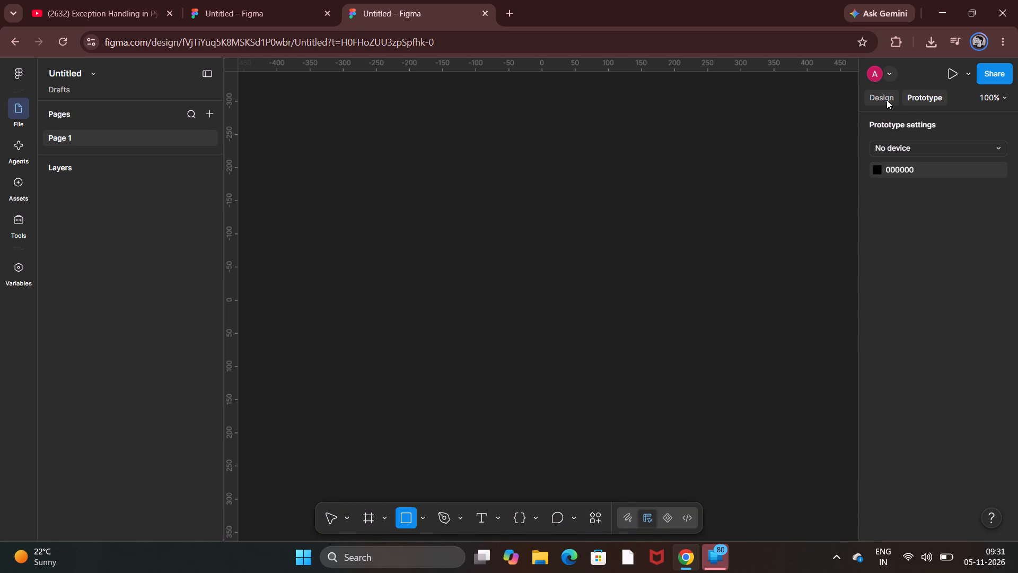
left_click(937, 150)
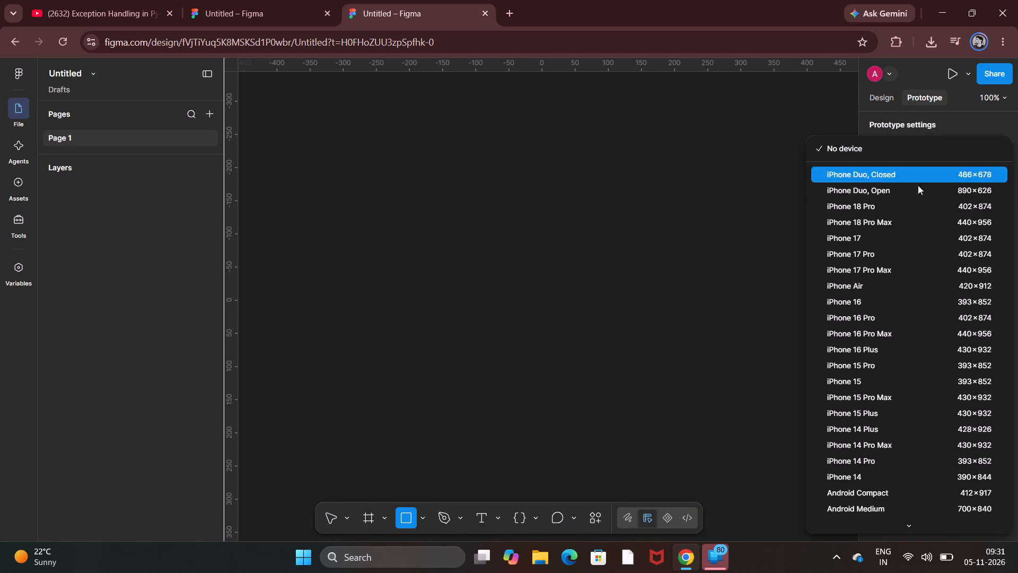
left_click(898, 227)
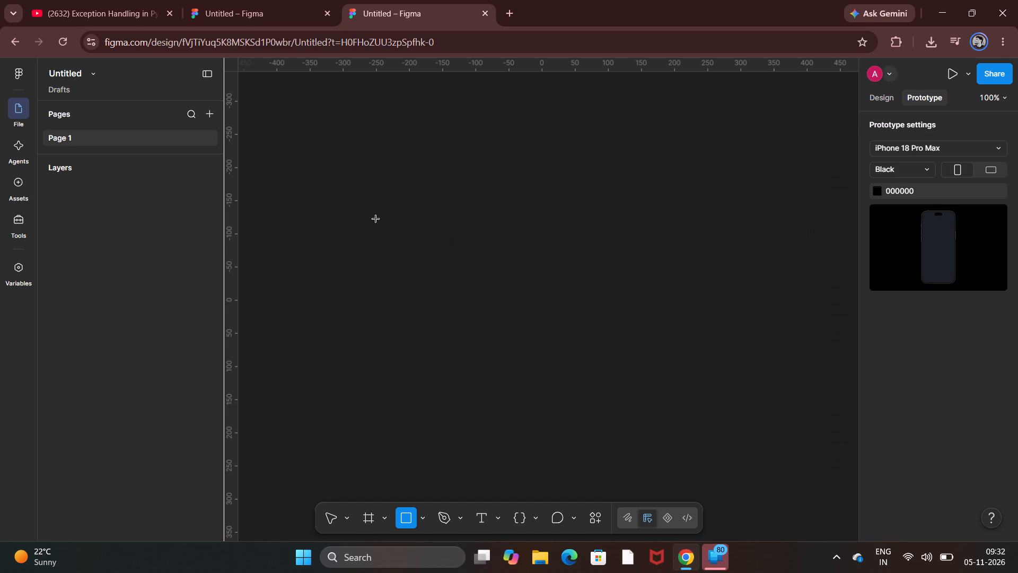
Draw a tall phone-shaped rectangle about 229 × 454 on the empty canvas.
left_click_drag(324, 157, 358, 229)
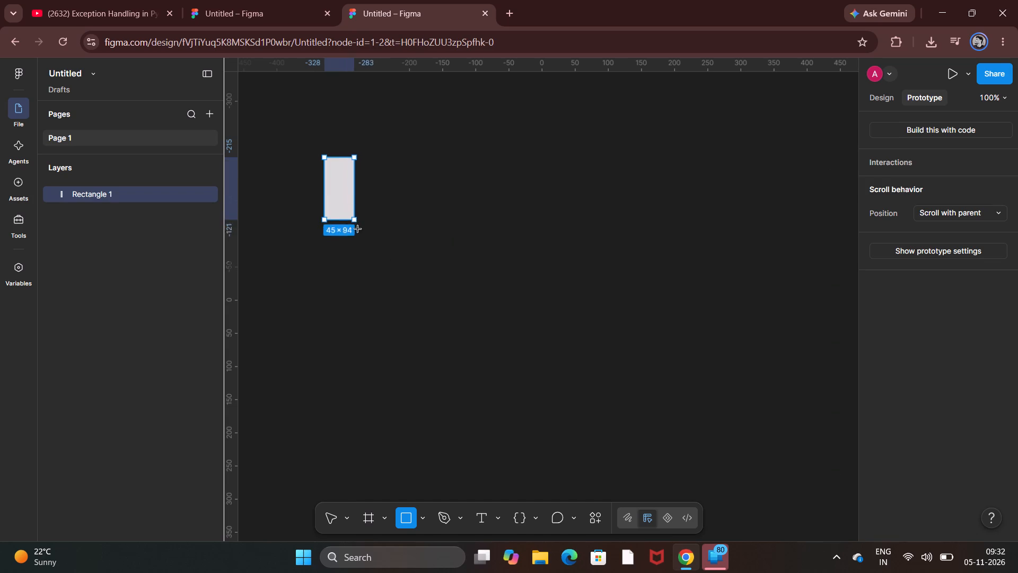
left_click_drag(358, 229, 409, 336)
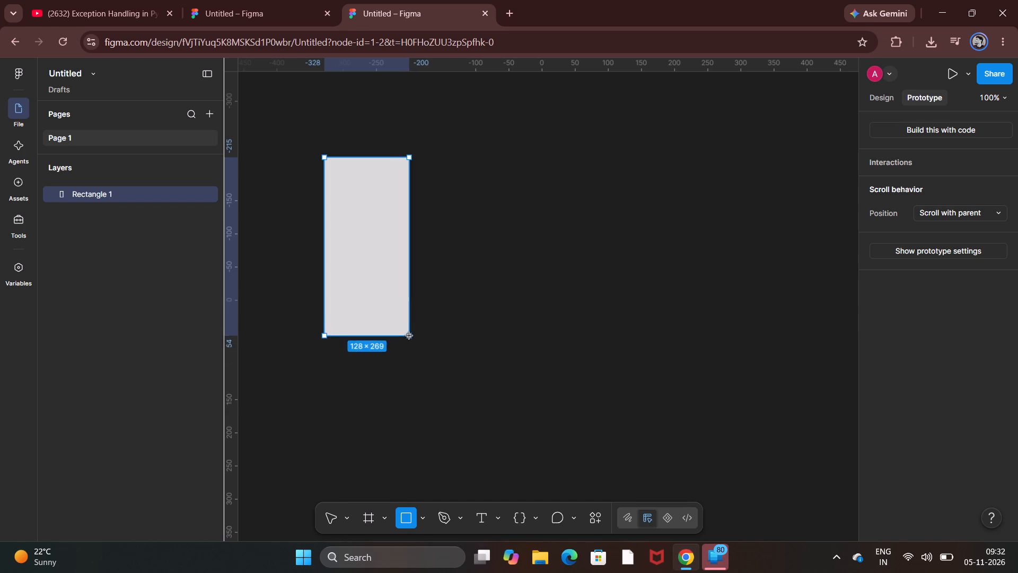
left_click_drag(409, 336, 470, 452)
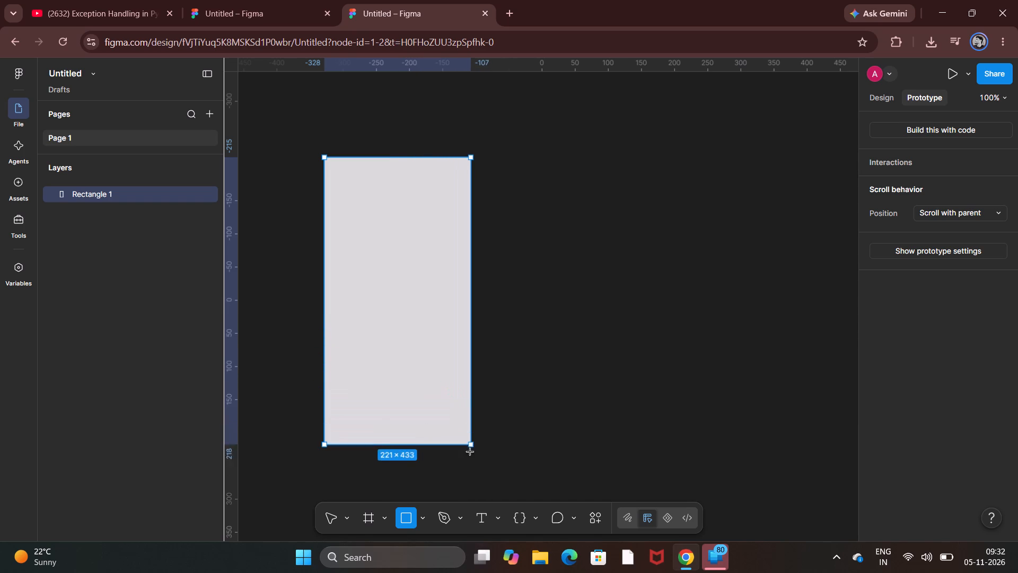
left_click_drag(470, 452, 476, 458)
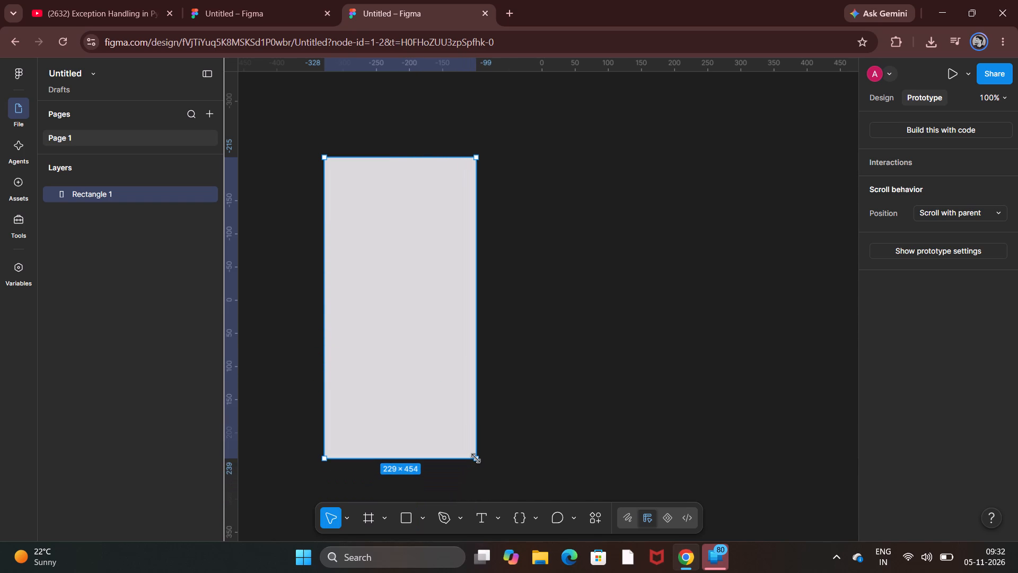
left_click(518, 328)
left_click(485, 327)
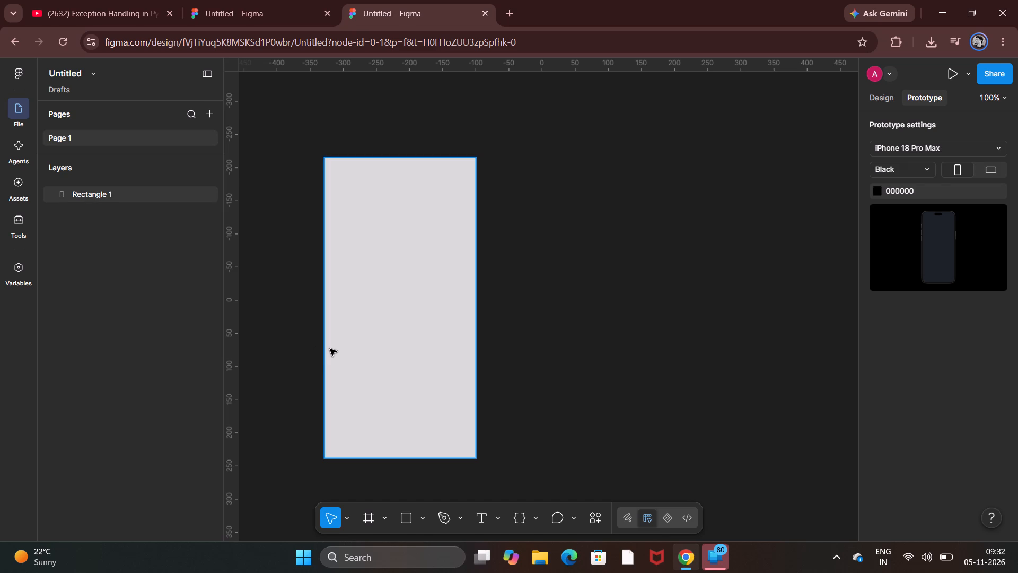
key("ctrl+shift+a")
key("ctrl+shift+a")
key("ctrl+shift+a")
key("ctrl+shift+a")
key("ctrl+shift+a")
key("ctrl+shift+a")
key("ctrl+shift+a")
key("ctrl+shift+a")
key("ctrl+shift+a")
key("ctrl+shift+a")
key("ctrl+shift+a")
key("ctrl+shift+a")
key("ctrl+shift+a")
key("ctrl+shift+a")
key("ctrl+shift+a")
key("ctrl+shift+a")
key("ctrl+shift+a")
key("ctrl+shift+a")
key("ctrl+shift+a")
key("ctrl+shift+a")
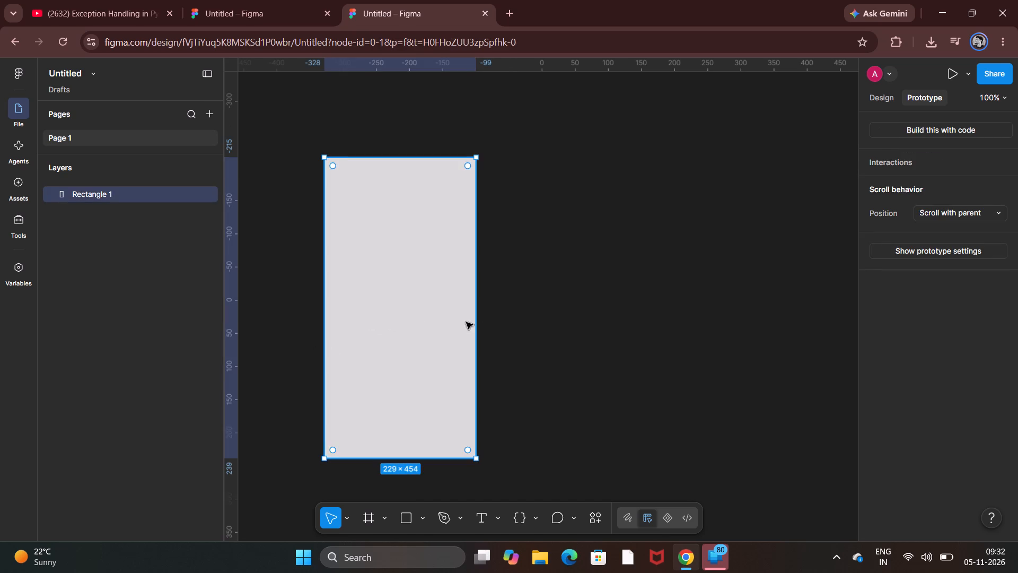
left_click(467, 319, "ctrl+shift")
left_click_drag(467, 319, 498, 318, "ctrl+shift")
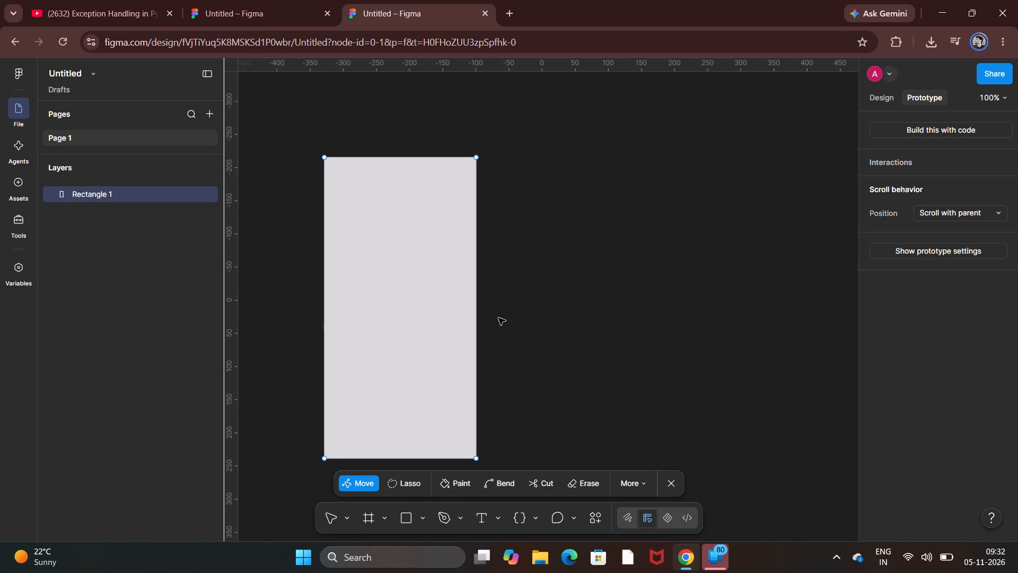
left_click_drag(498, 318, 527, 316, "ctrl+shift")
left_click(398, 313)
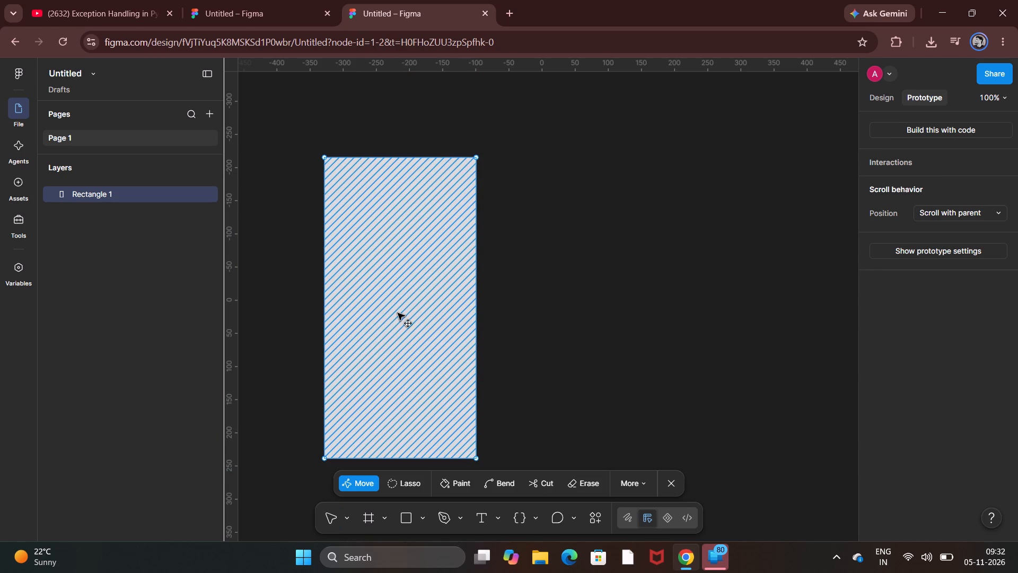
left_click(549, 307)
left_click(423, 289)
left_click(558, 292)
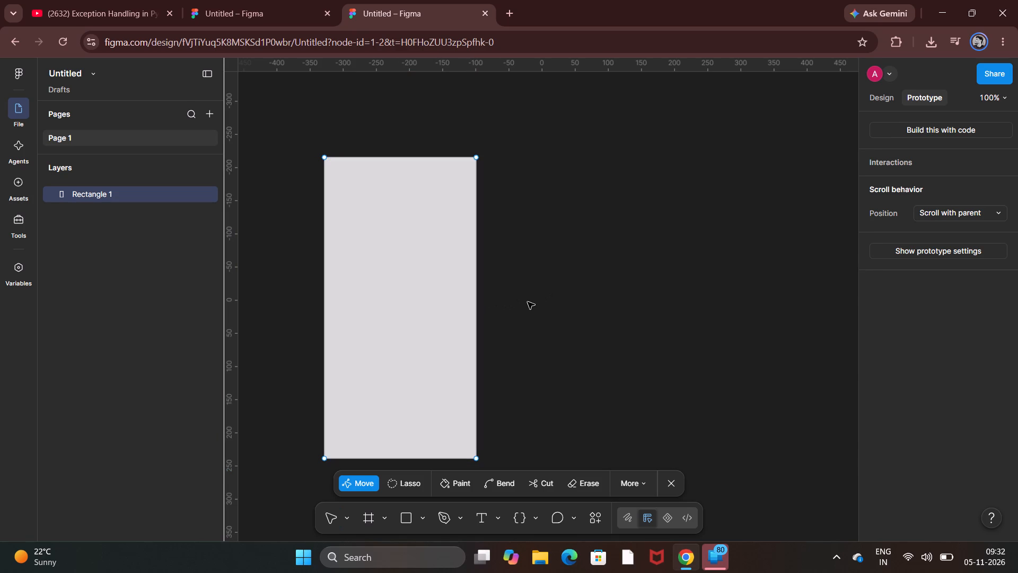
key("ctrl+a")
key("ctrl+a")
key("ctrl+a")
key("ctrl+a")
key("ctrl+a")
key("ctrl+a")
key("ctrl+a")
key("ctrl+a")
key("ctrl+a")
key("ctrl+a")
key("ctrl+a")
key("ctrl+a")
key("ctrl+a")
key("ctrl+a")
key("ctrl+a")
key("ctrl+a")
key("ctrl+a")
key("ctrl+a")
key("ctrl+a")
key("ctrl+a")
Move the rectangle's shape up and left to about X -376, Y -237, and leave vector editing.
left_click_drag(410, 316, 384, 306, "ctrl")
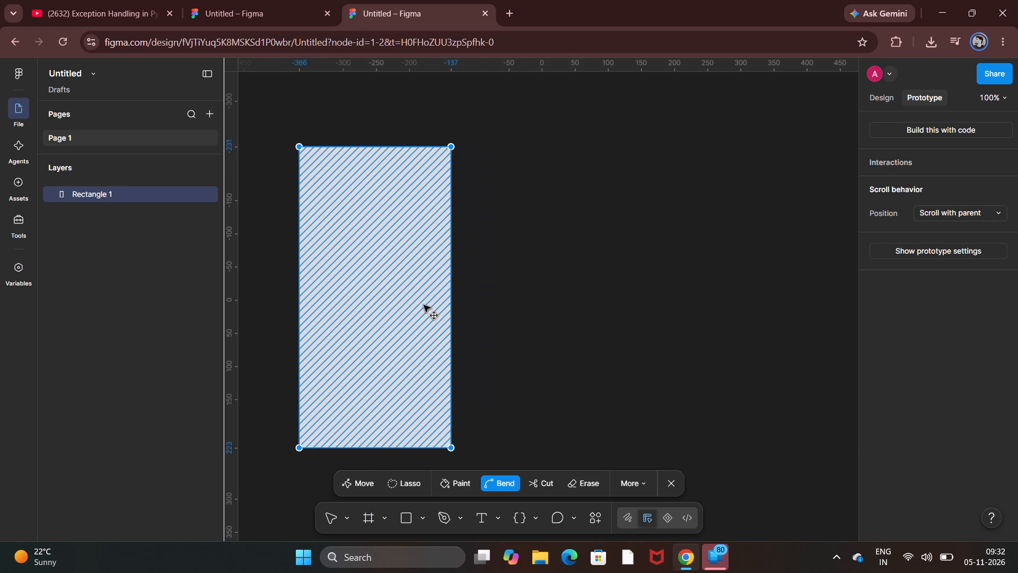
left_click_drag(425, 279, 417, 277, "ctrl")
left_click(428, 279)
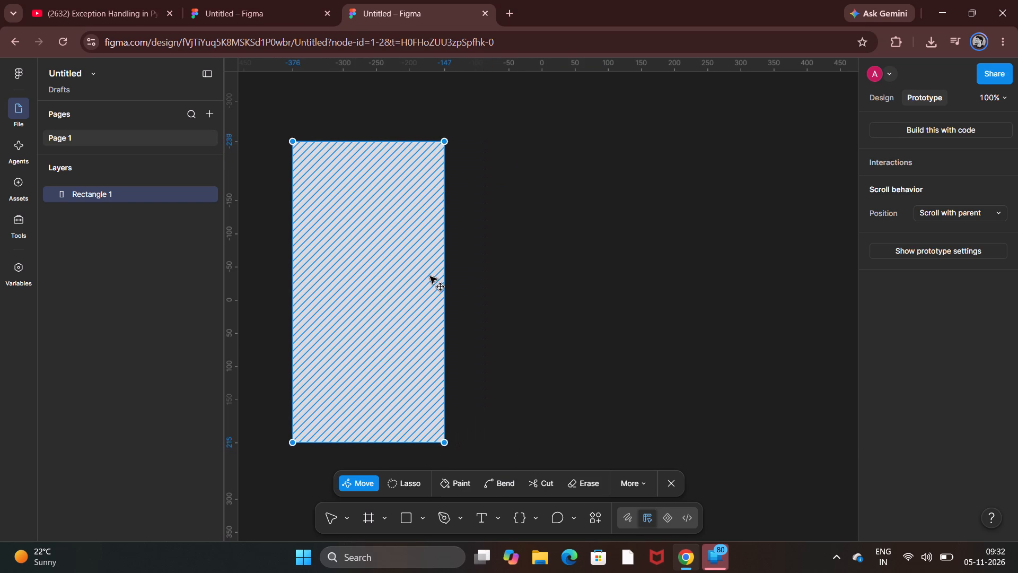
left_click(430, 276)
left_click(498, 273)
left_click(374, 306)
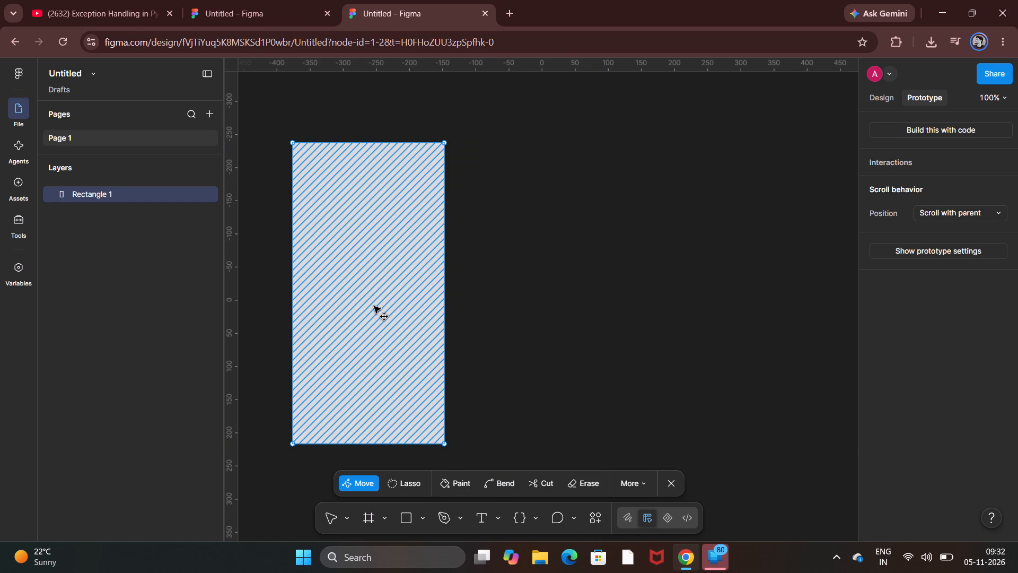
left_click(507, 380)
left_click(507, 380)
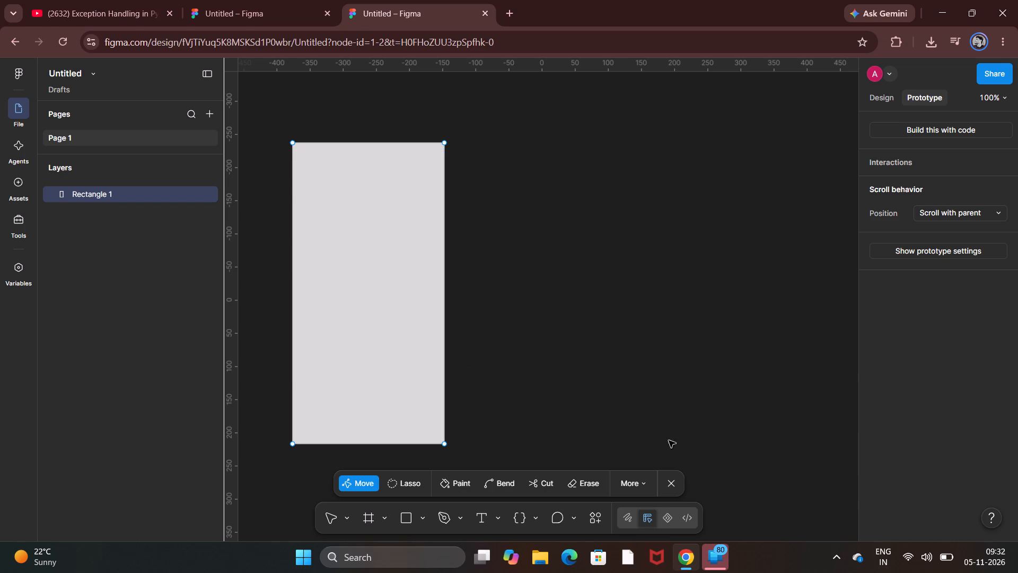
left_click(669, 484)
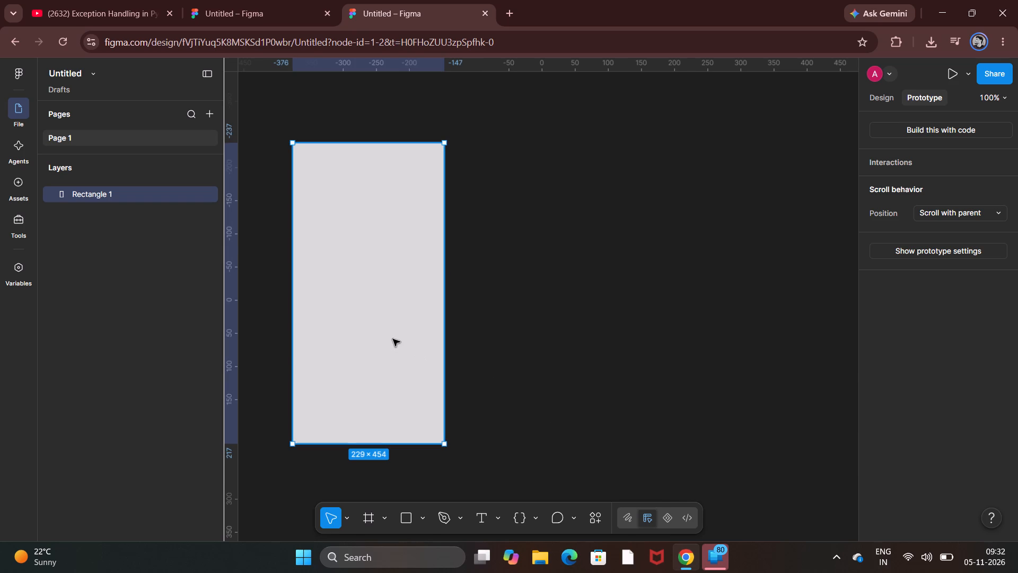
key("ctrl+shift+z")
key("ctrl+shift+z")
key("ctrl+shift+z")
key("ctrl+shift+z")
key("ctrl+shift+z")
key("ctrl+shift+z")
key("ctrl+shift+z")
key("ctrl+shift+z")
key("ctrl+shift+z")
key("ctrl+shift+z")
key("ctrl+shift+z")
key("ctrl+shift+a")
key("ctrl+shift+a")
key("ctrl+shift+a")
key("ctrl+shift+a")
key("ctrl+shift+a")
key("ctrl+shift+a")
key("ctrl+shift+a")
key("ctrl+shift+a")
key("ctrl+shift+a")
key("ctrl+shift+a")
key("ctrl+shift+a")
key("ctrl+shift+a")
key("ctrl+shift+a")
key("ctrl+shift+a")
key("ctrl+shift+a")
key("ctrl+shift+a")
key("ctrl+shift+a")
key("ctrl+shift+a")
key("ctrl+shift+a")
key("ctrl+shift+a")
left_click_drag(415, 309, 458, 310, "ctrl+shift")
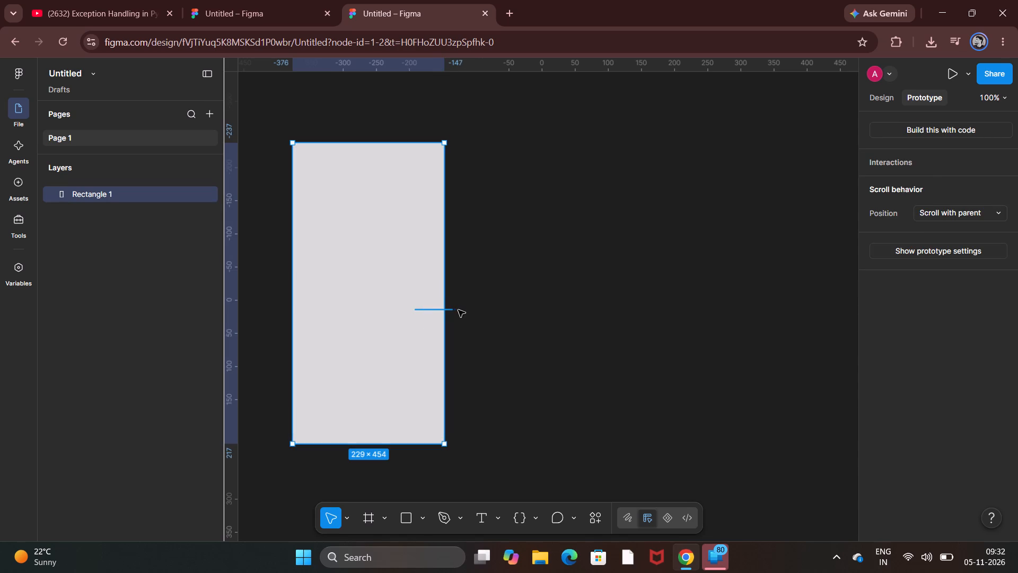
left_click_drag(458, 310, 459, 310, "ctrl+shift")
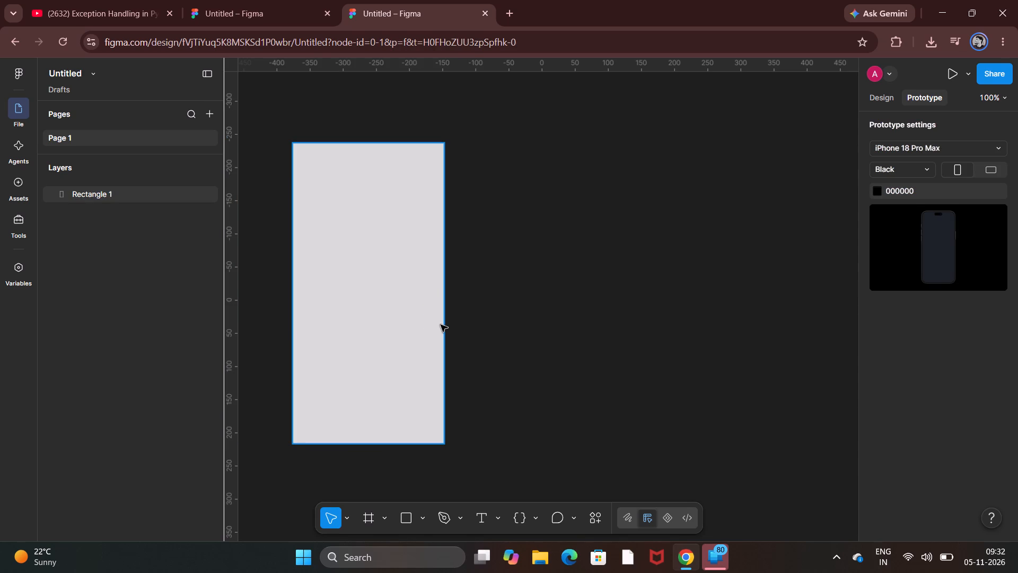
Duplicate the rectangle and place the copy to its right at about X -94, top-aligned with the original.
left_click(422, 305)
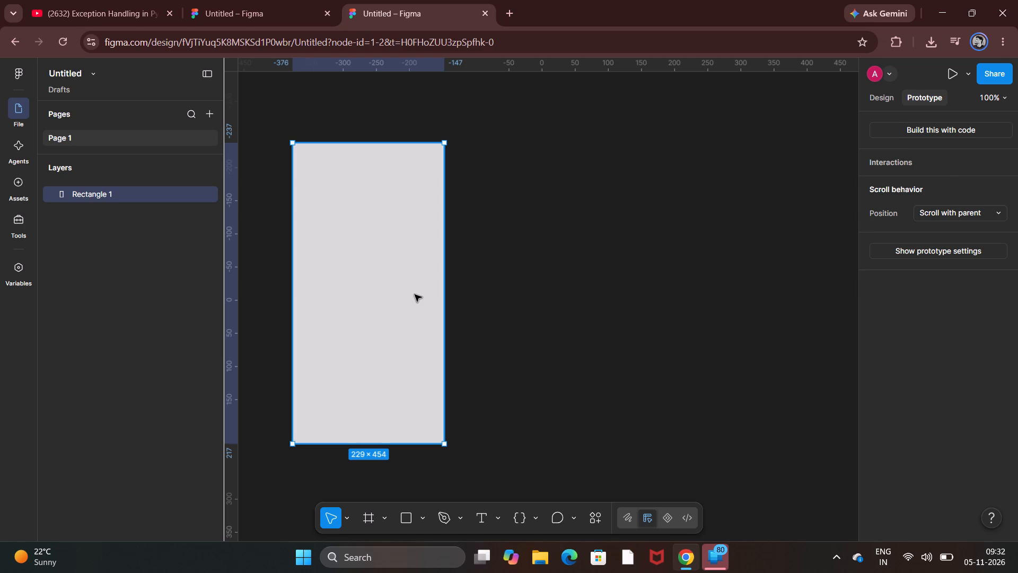
key("ctrl+c")
left_click(530, 304)
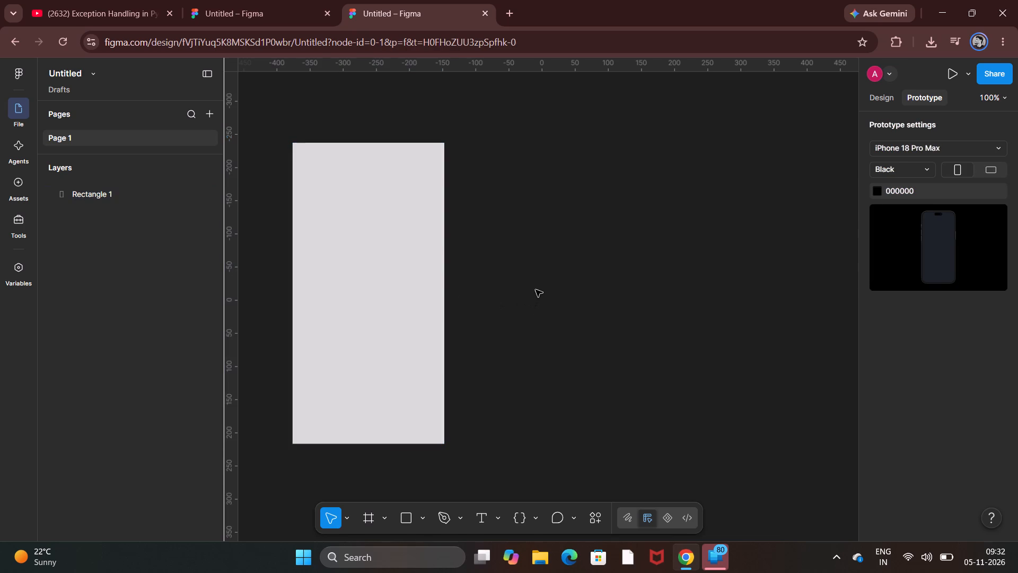
key("ctrl+v")
left_click_drag(393, 279, 571, 269)
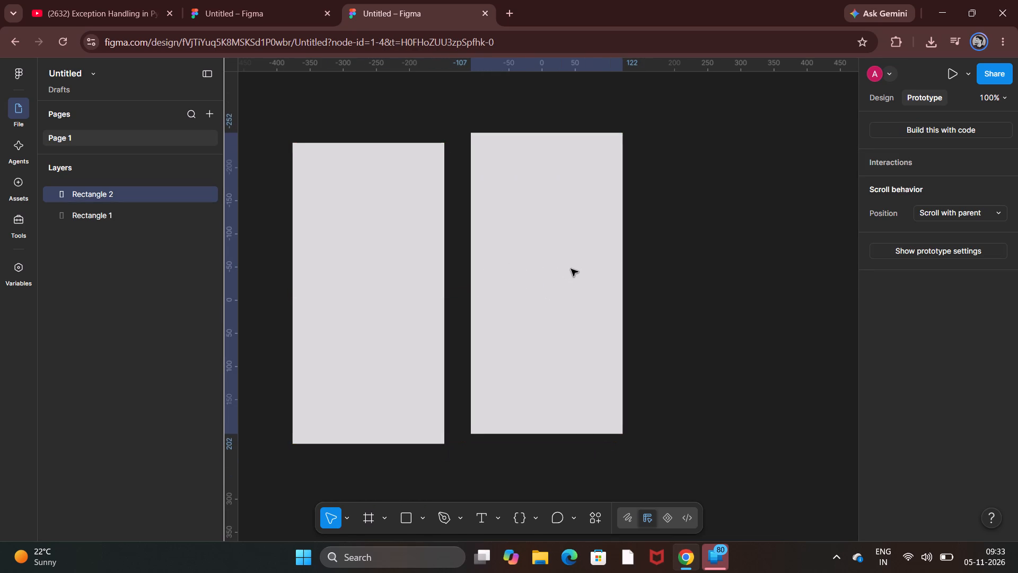
left_click_drag(571, 269, 580, 279)
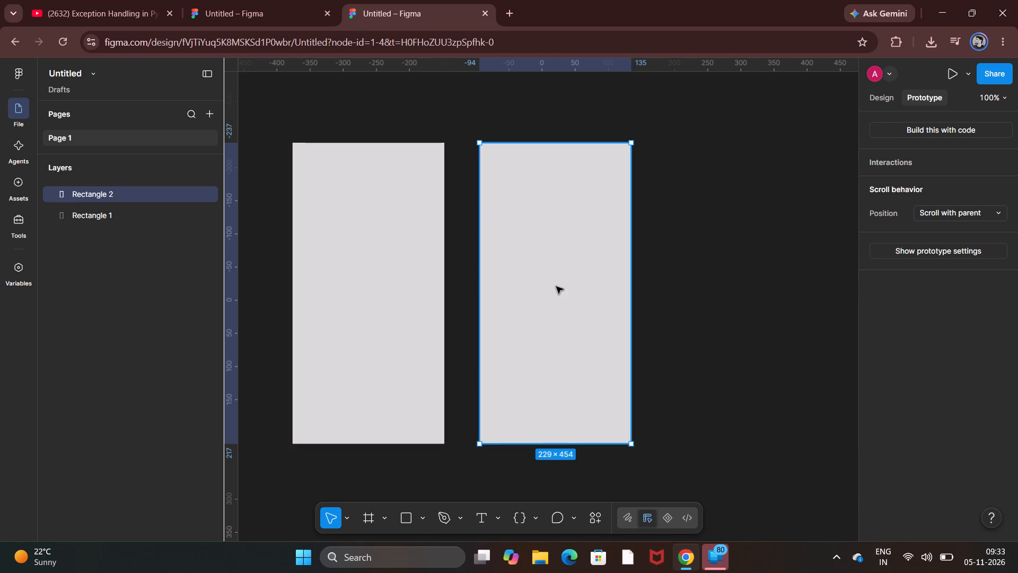
Reposition the two rectangles side by side, the copy at about X -22 and the original at about X -332, keeping their tops aligned.
key("ctrl+c")
left_click_drag(576, 286, 697, 288)
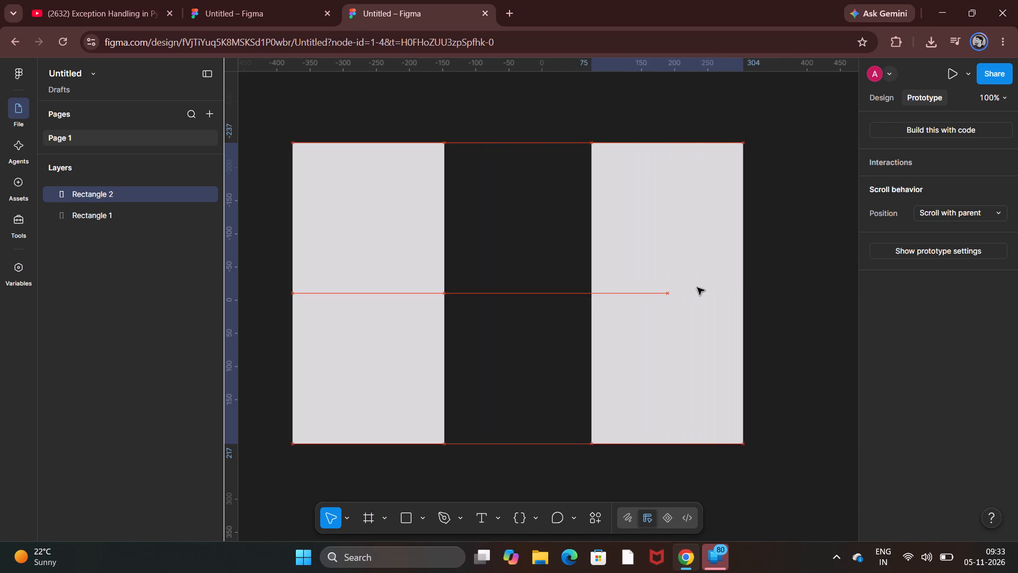
left_click_drag(697, 288, 624, 287)
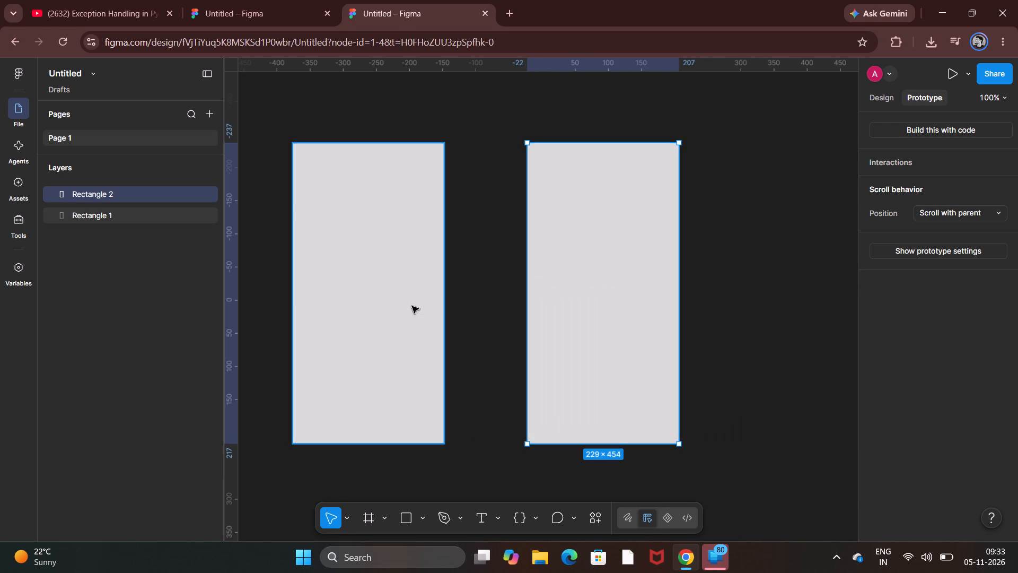
left_click_drag(412, 306, 443, 302)
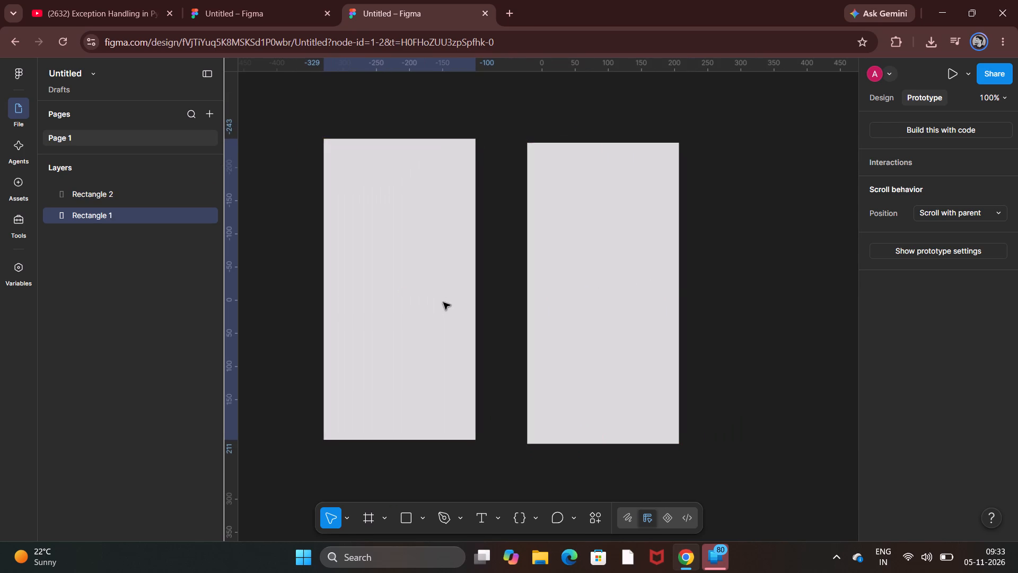
left_click_drag(443, 302, 441, 307)
Duplicate the first rectangle and place the copy as the third in the row at about X 315, top-aligned with the others.
left_click(400, 315)
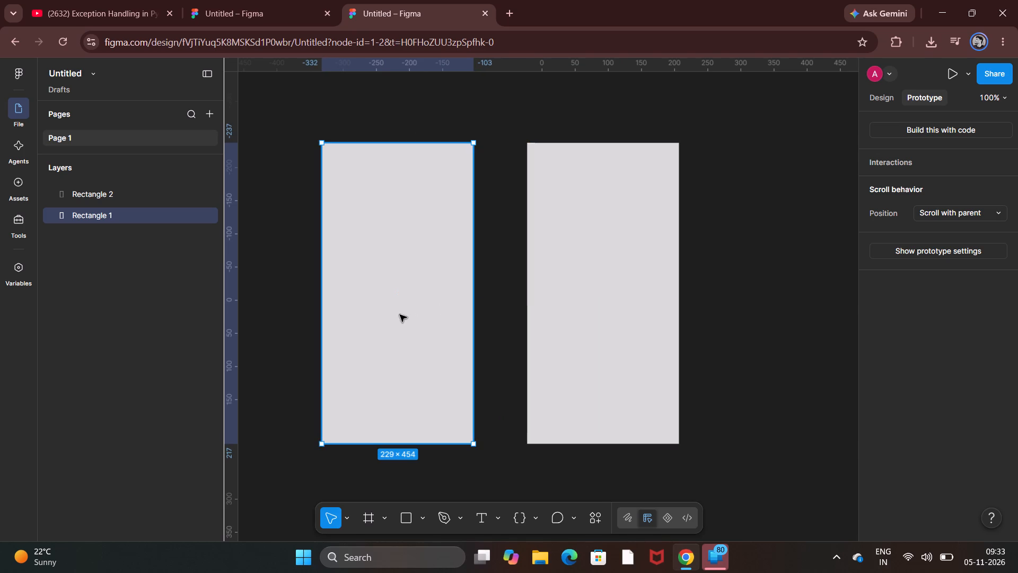
key("ctrl+c")
key("ctrl+v")
left_click_drag(427, 291, 480, 306)
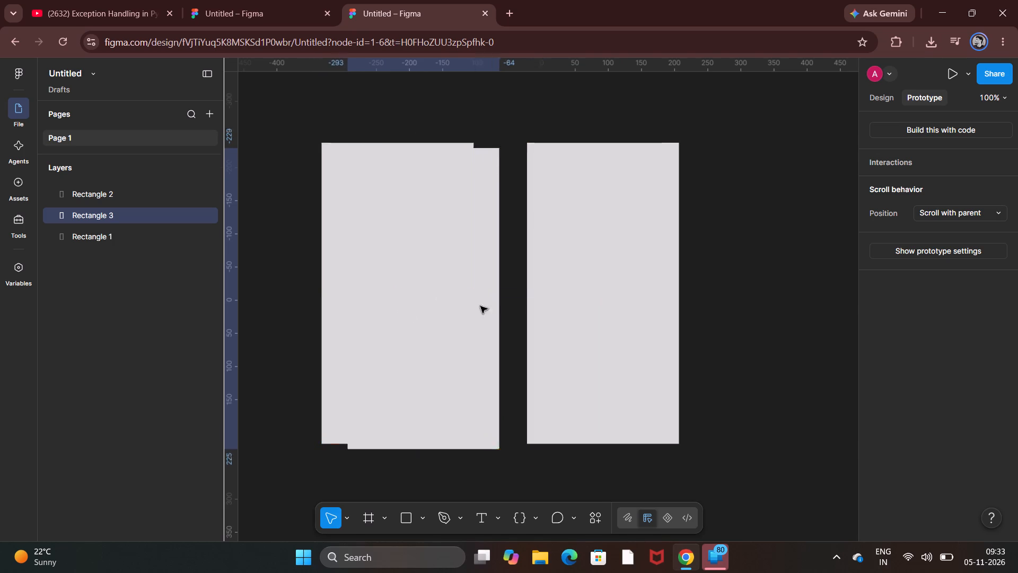
left_click_drag(480, 306, 660, 286)
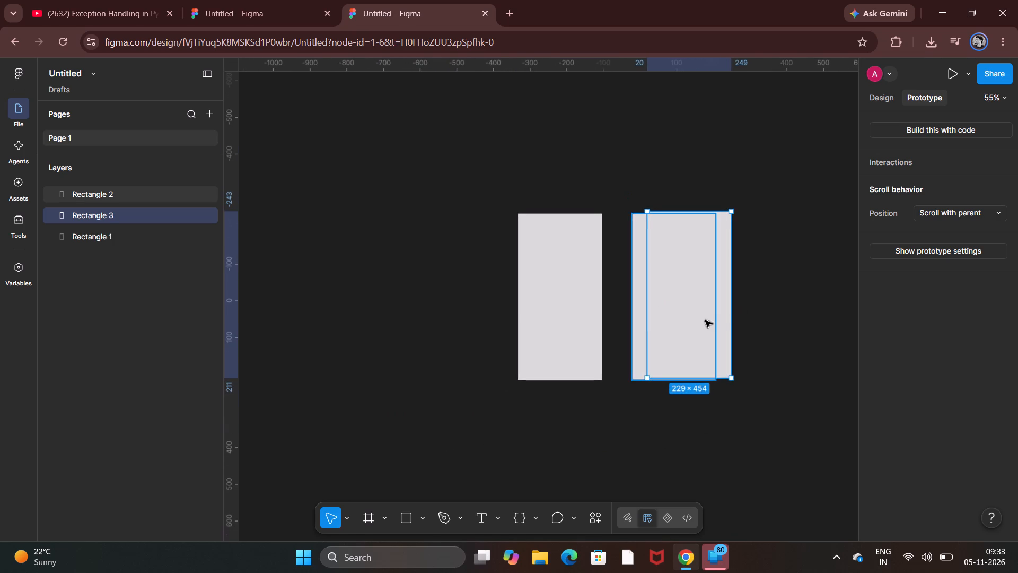
scroll(705, 320, "left", 3)
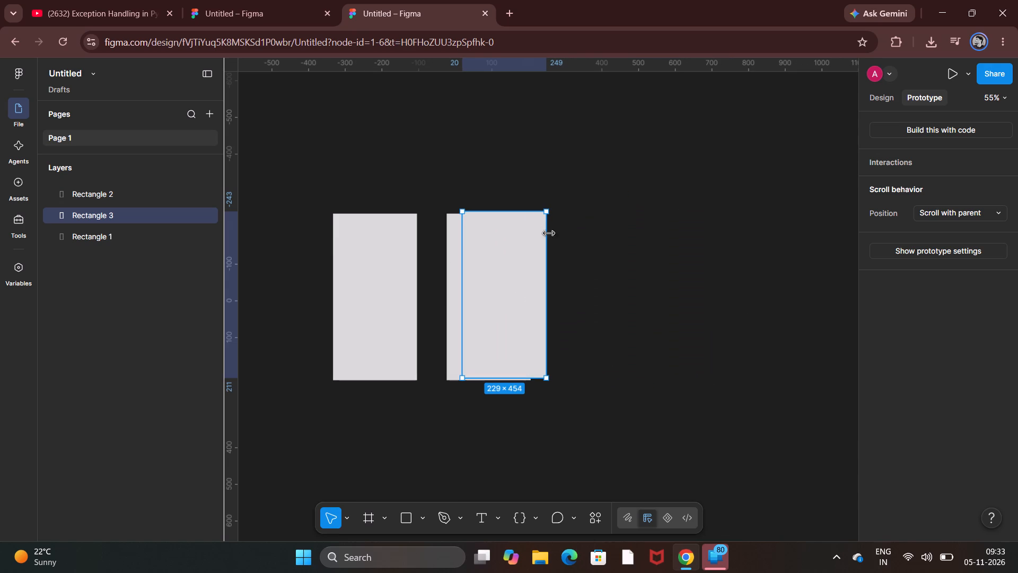
left_click_drag(540, 245, 645, 246)
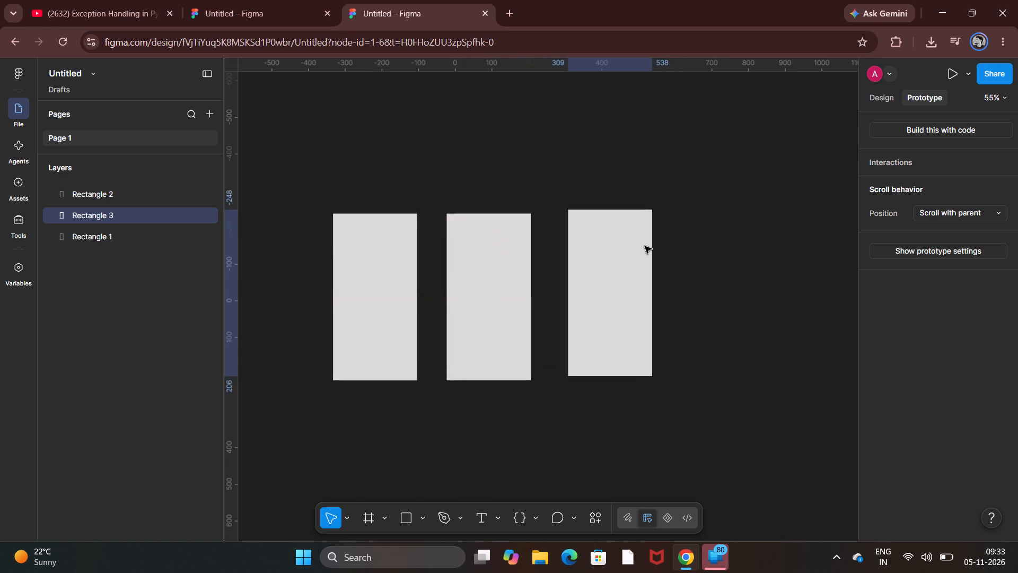
left_click_drag(645, 246, 643, 247)
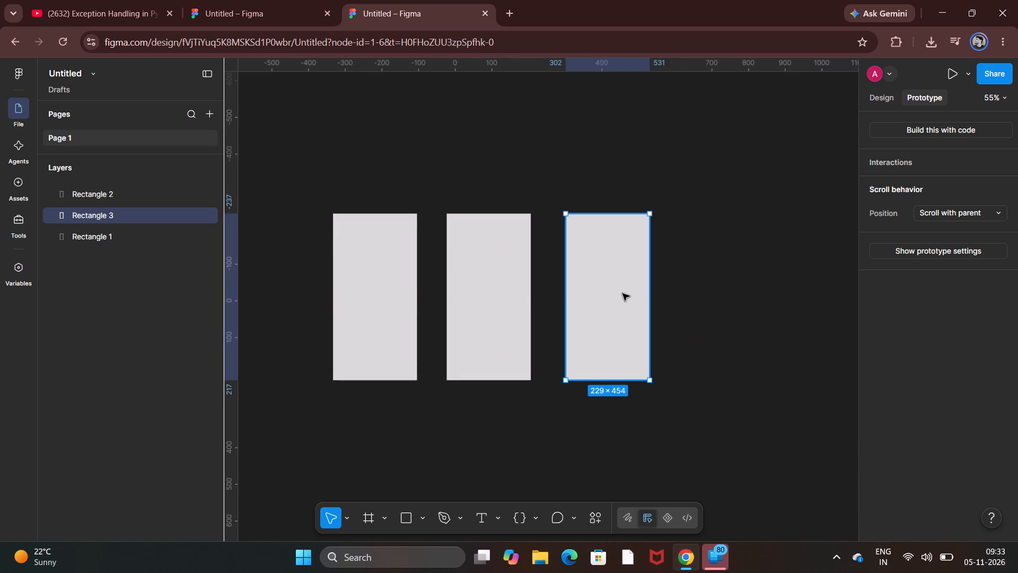
key("ctrl+c")
left_click_drag(617, 298, 627, 296)
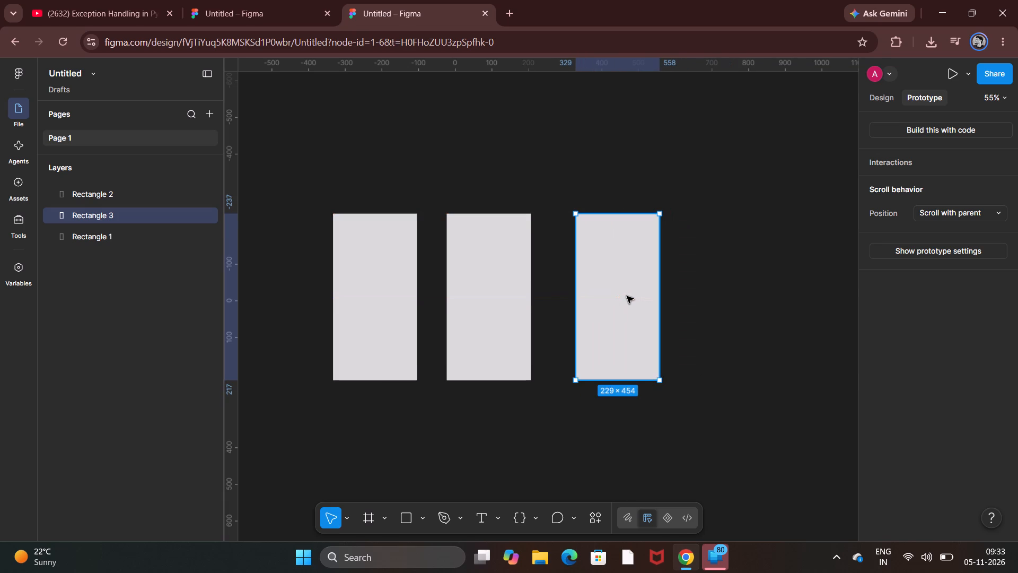
left_click_drag(625, 297, 619, 297)
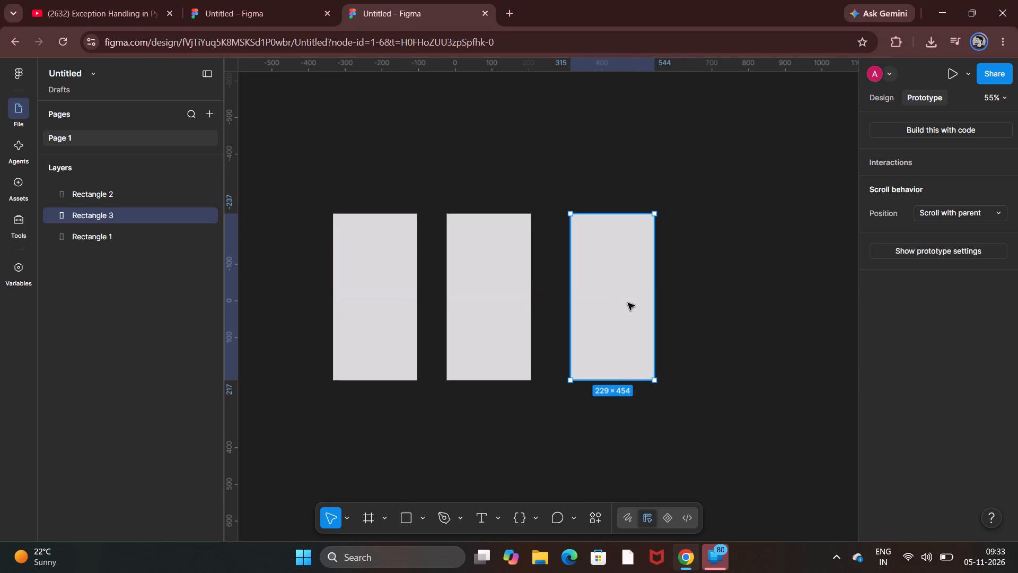
left_click(633, 305)
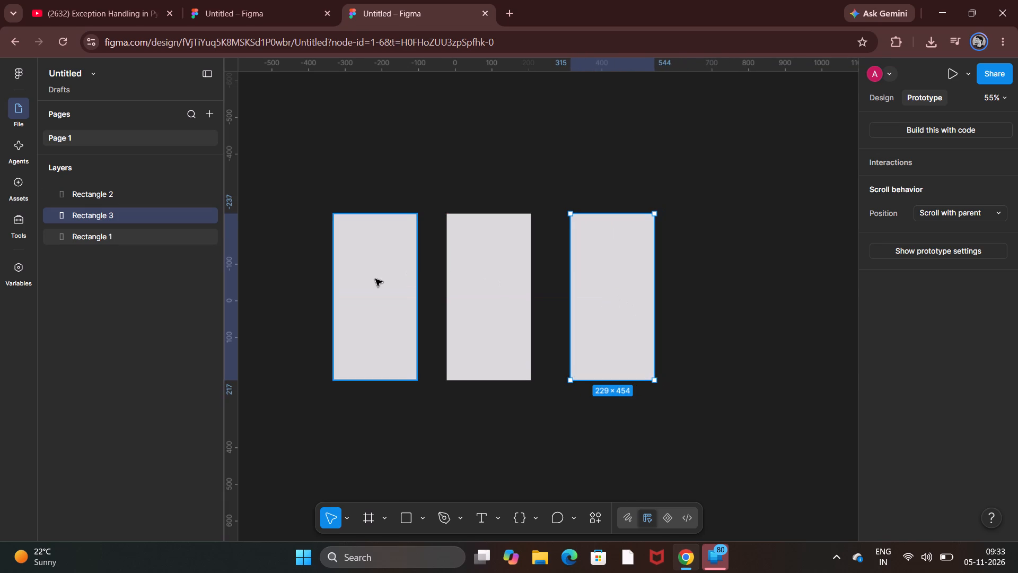
Duplicate the first rectangle again and place the copy fourth in the row at about X 652, top-aligned with the others.
left_click(375, 280)
key("ctrl+c")
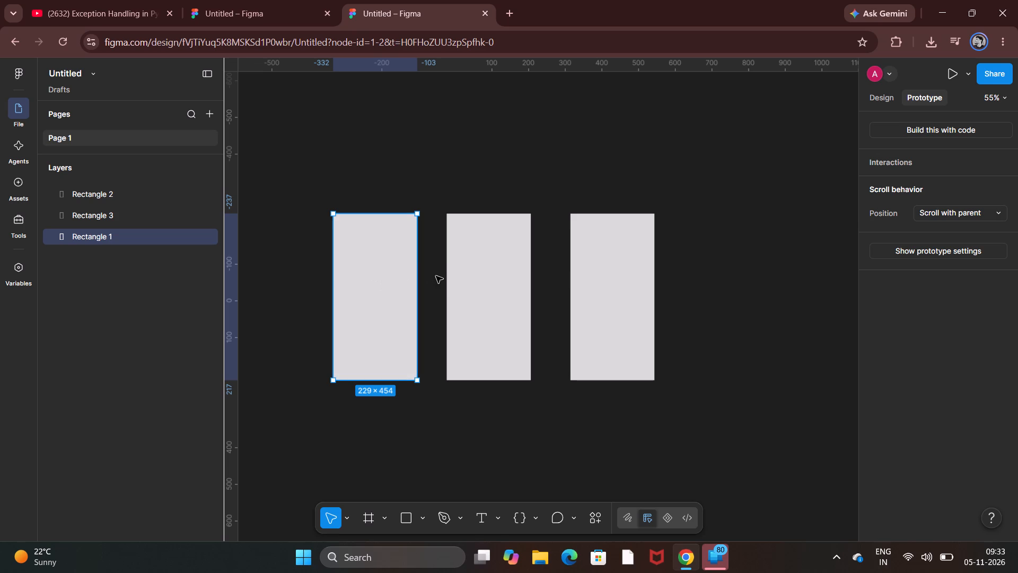
key("ctrl+v")
left_click_drag(387, 286, 572, 285)
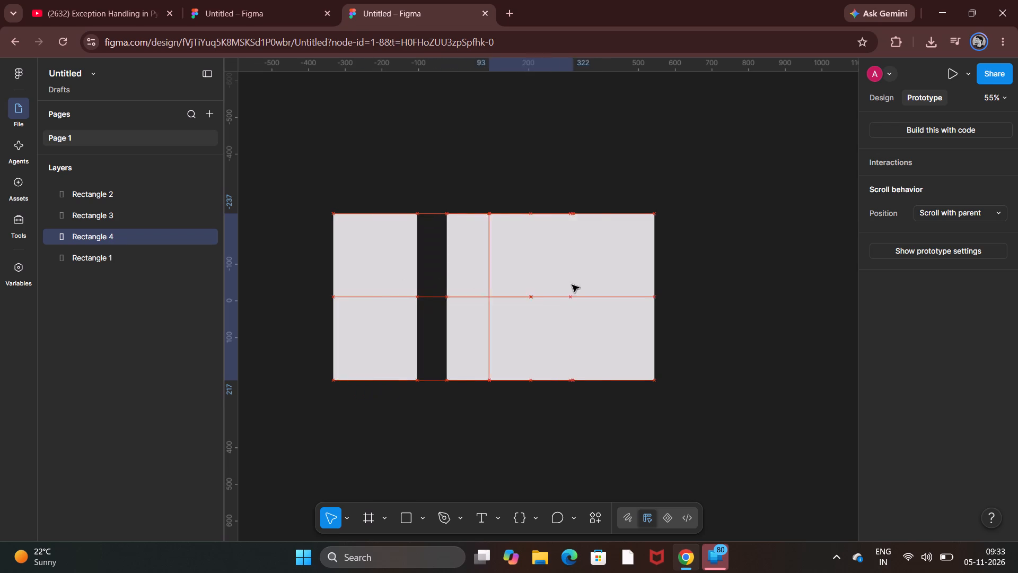
left_click_drag(572, 285, 767, 285)
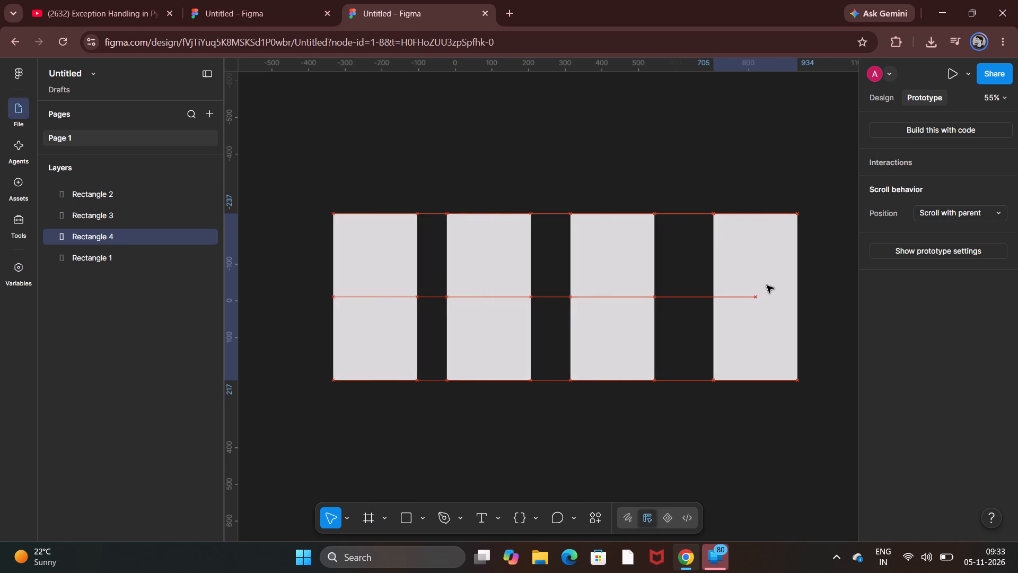
left_click_drag(767, 285, 747, 285)
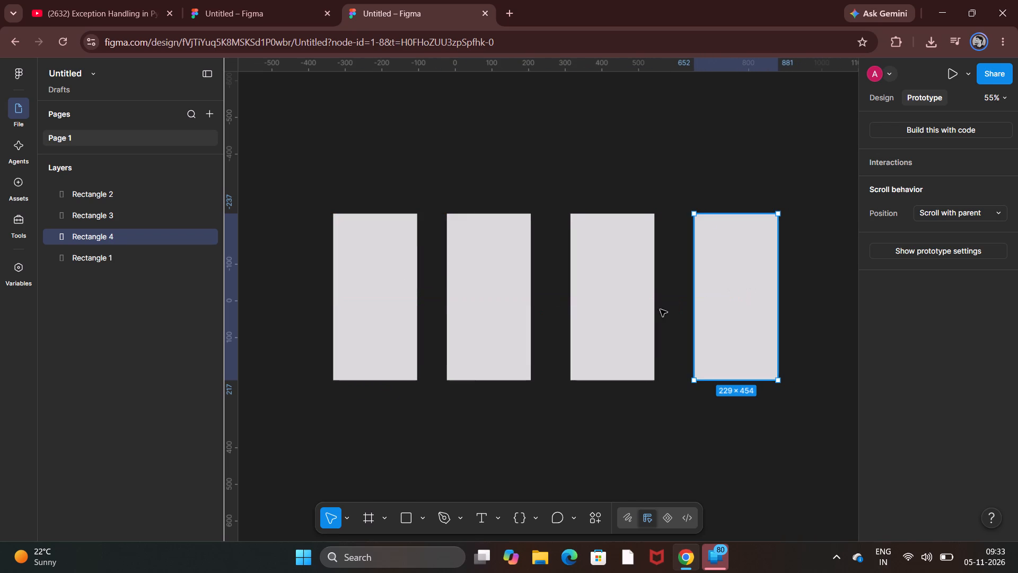
left_click(459, 421)
Add a fifth copy of the first rectangle at the row's end, at about X 989, top-aligned with the others.
scroll(300, 374, "left", 1)
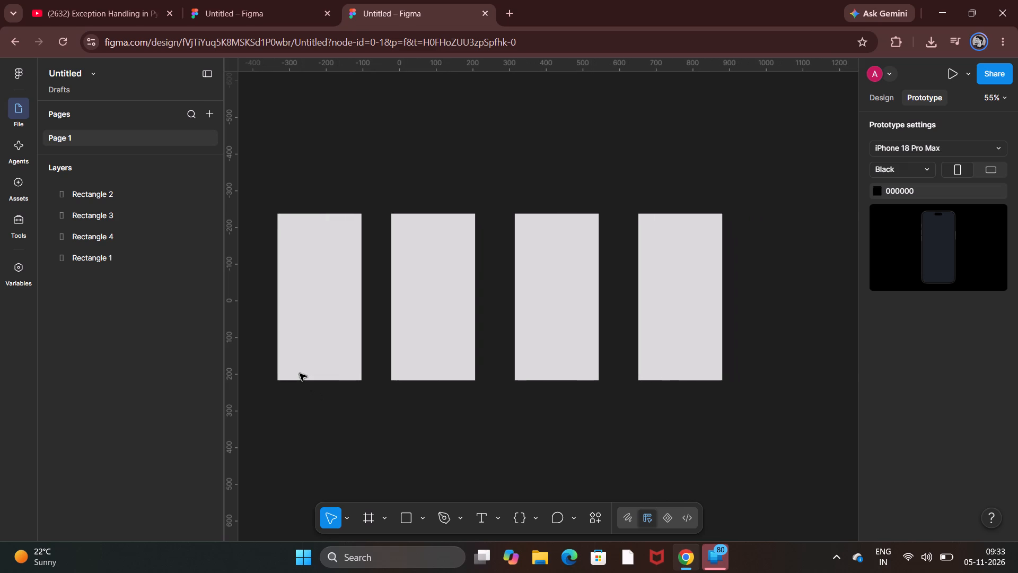
left_click(327, 293)
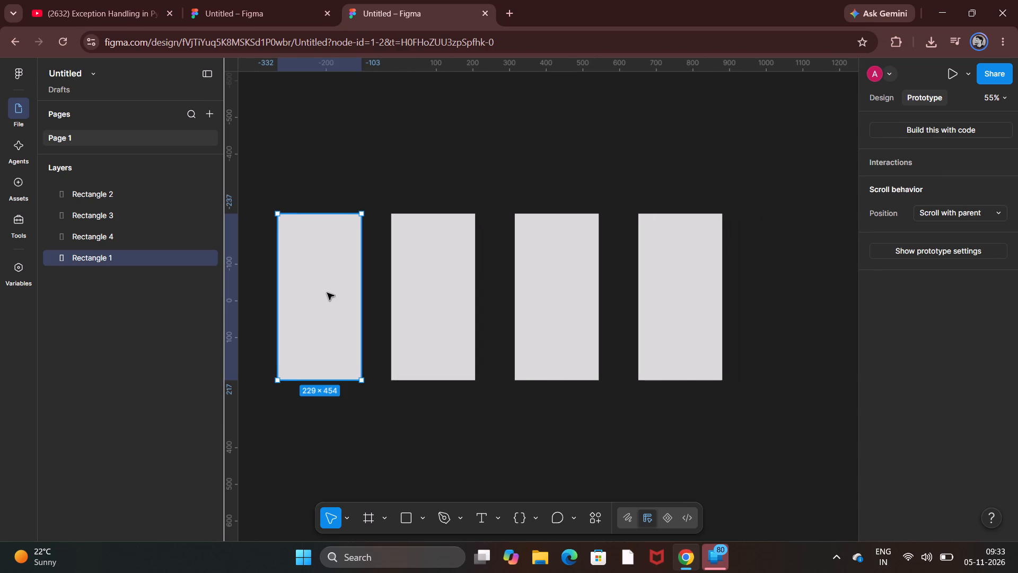
key("ctrl+c")
key("ctrl+v")
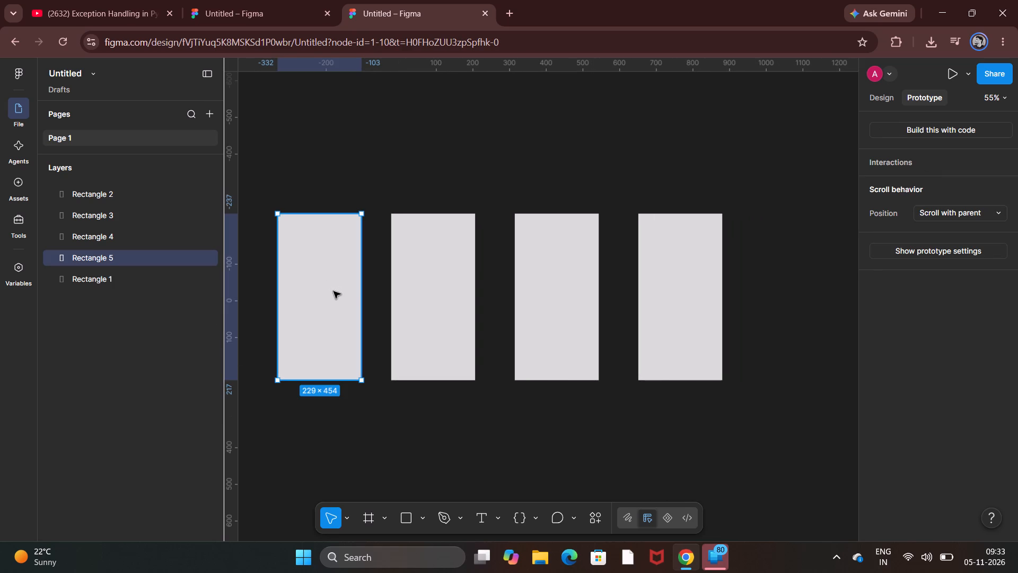
left_click_drag(338, 288, 811, 286)
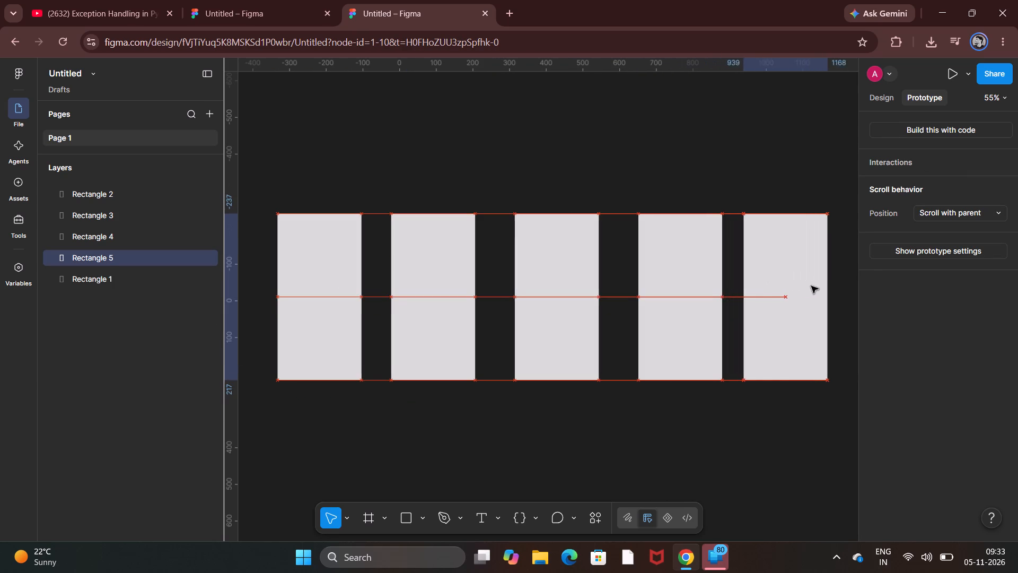
left_click_drag(811, 286, 774, 285)
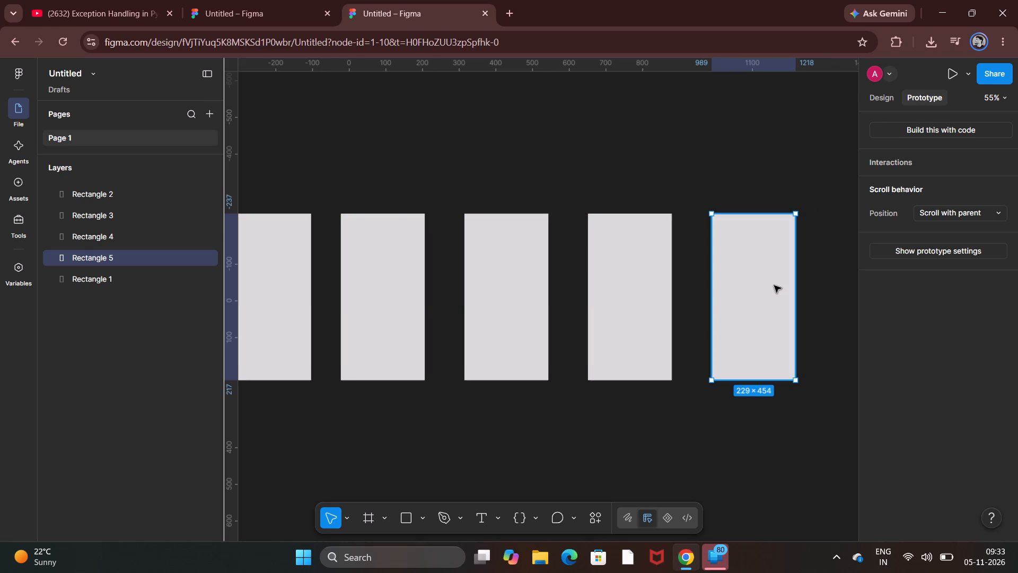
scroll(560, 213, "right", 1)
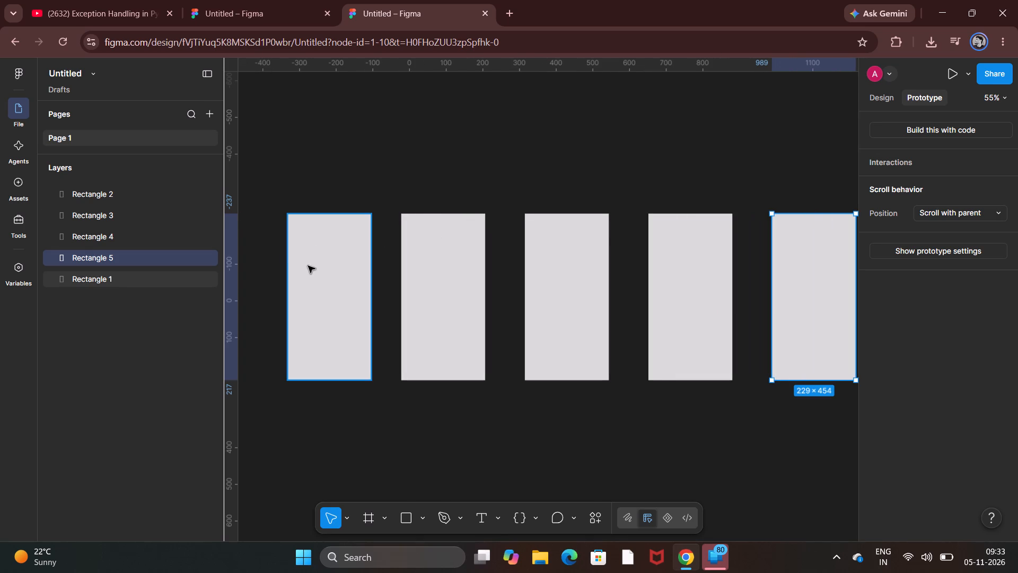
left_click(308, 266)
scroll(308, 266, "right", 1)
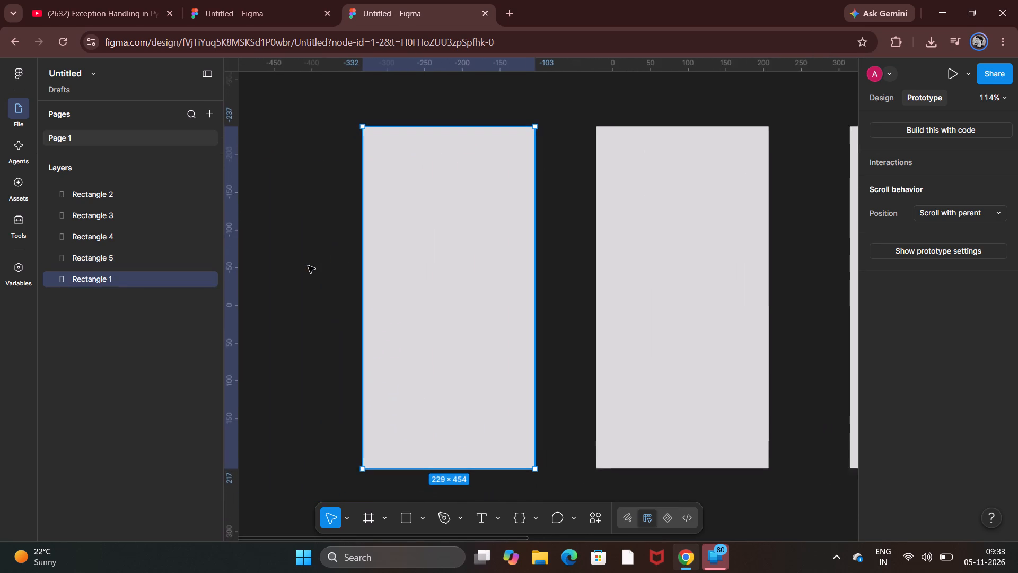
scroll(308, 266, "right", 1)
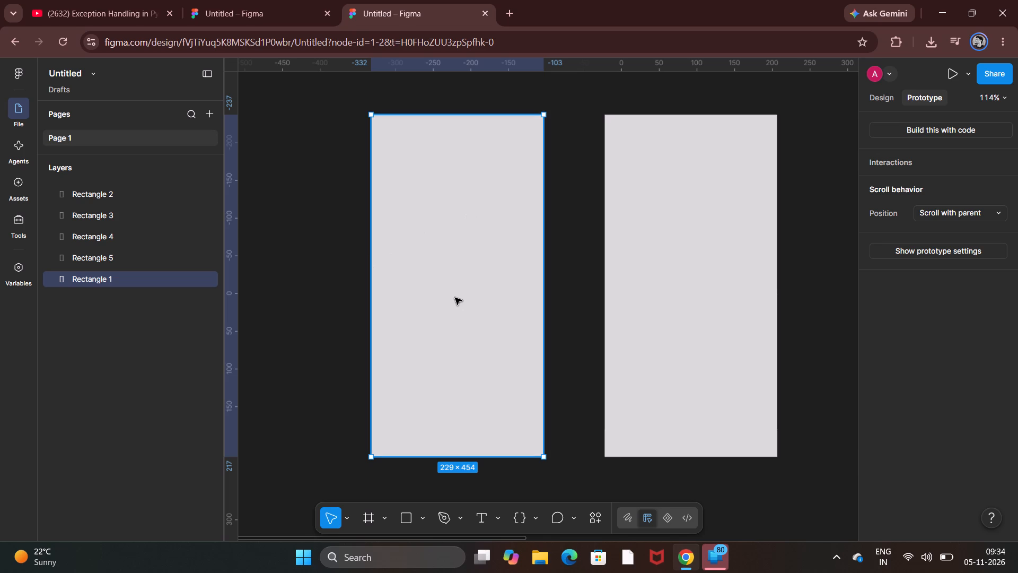
Search Google Images for "foods written for restaurant" in a new browser tab.
left_click(506, 17)
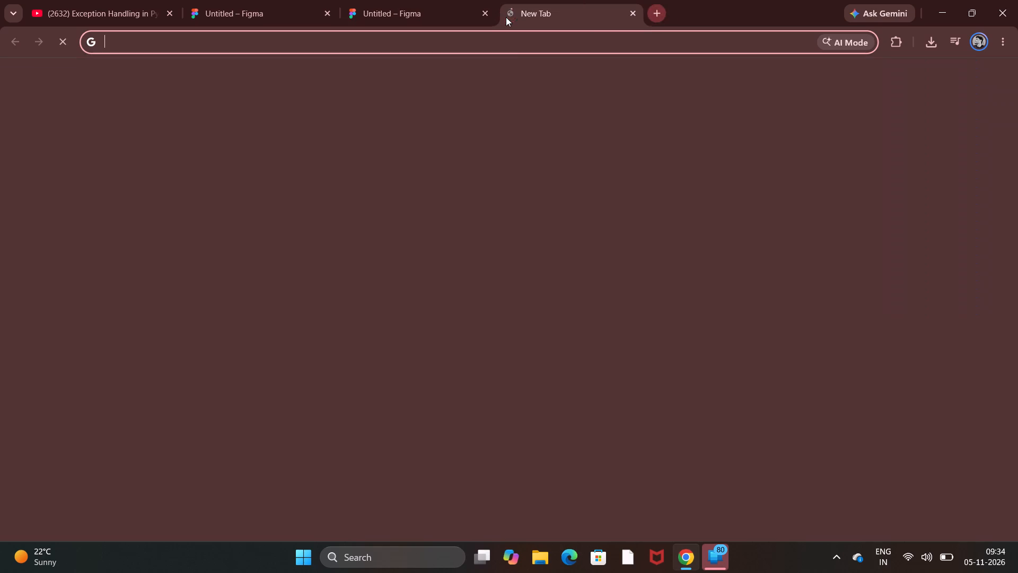
type("foods")
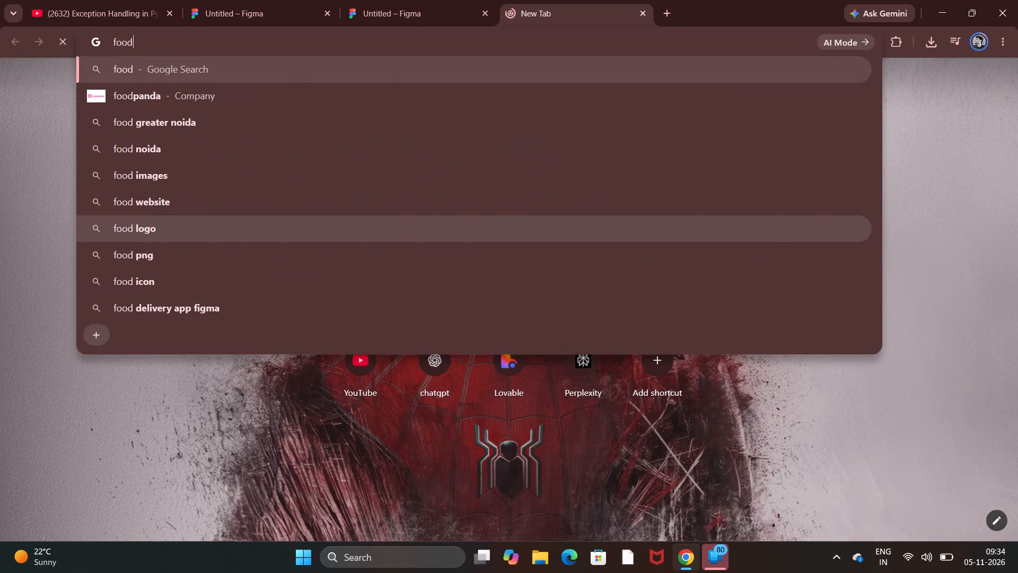
key("space")
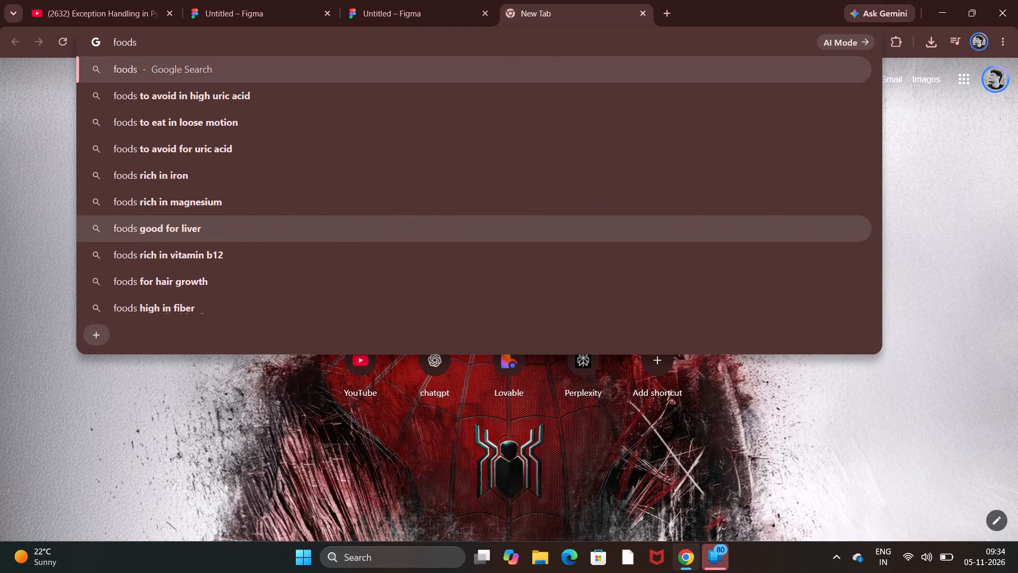
type("write")
key("BackSpace")
type("ten")
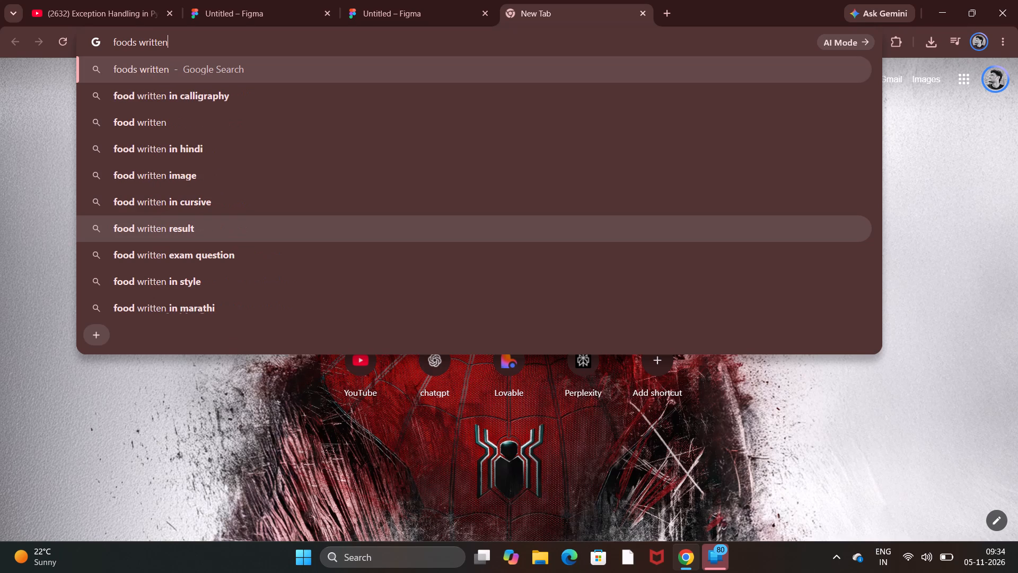
key("space")
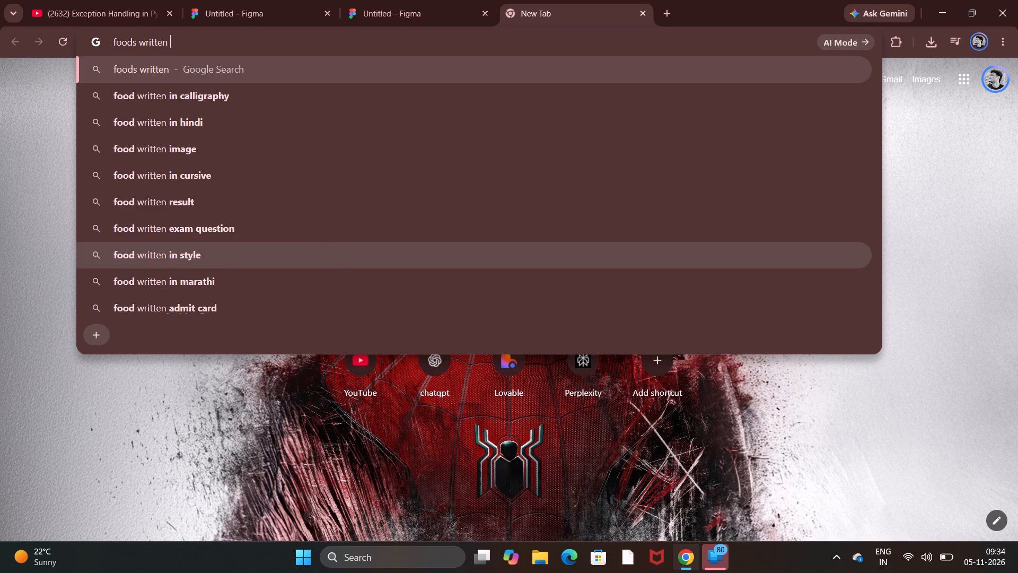
type("for re")
type("sta")
left_click(282, 103)
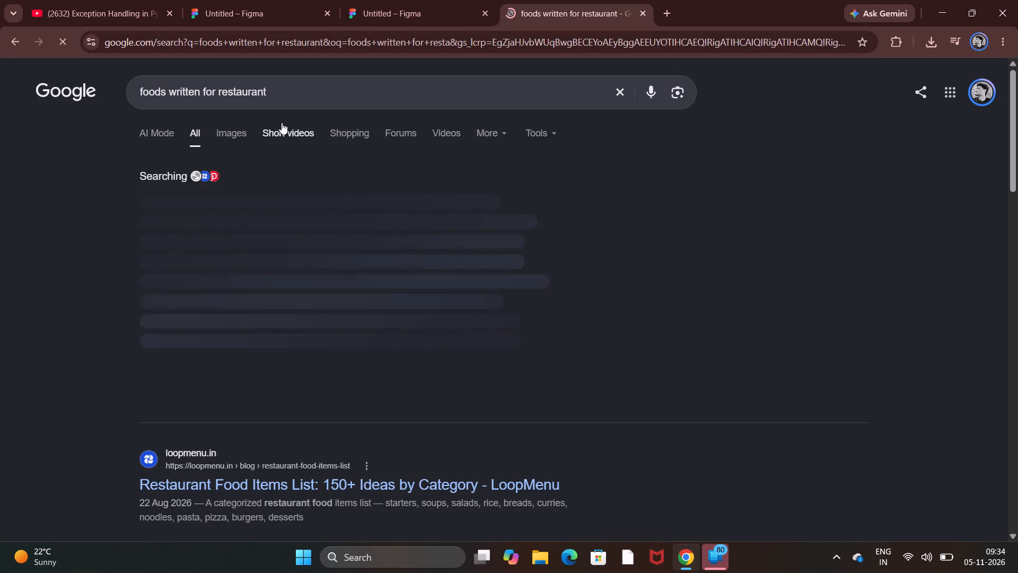
left_click(224, 131)
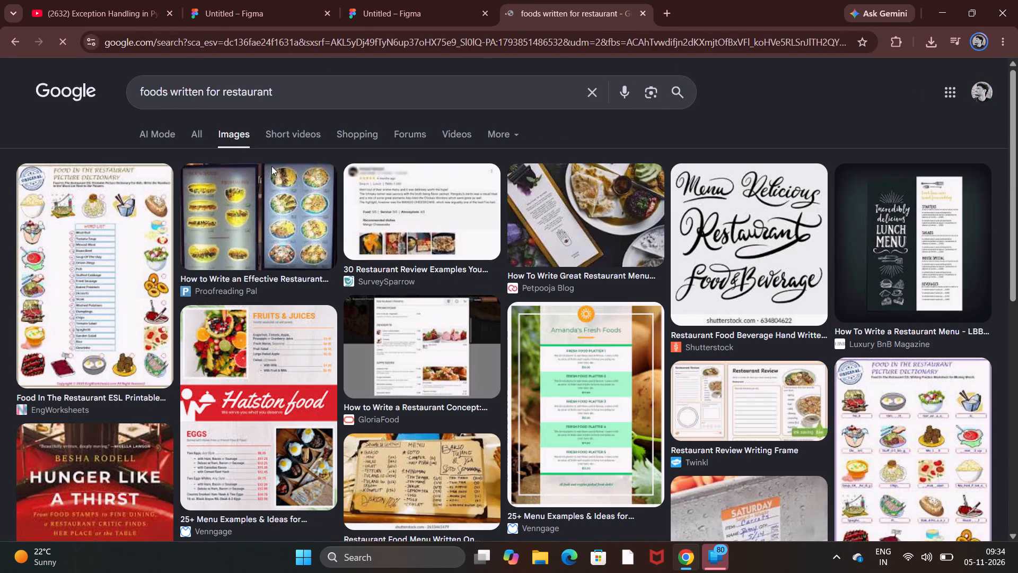
scroll(301, 251, "down", 1)
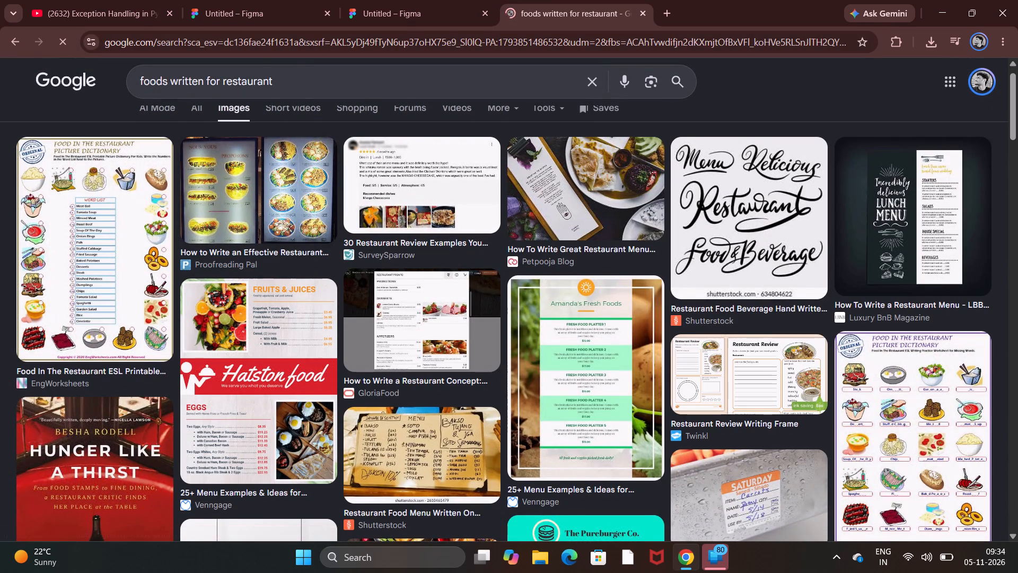
Refine the image search to "foods written for restaurant logo" and browse the results for a suitable food logo.
left_click(292, 83)
key("space")
type("logo")
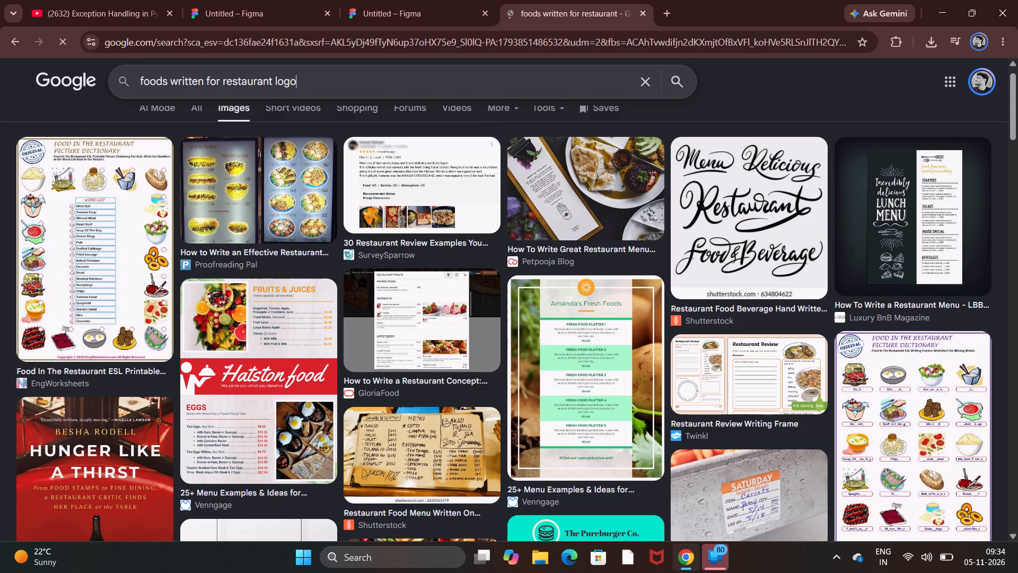
key("Return")
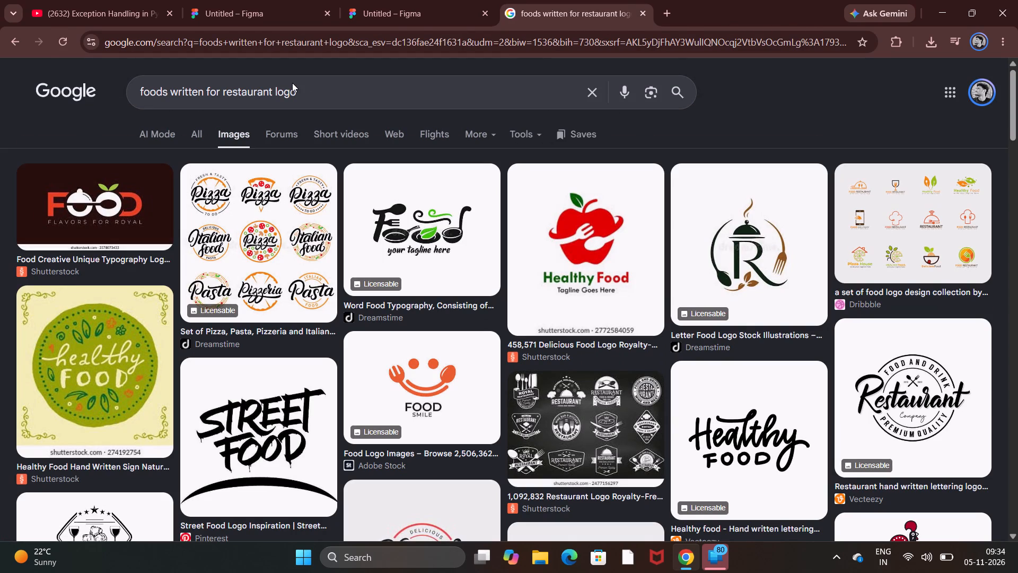
scroll(330, 229, "down", 1)
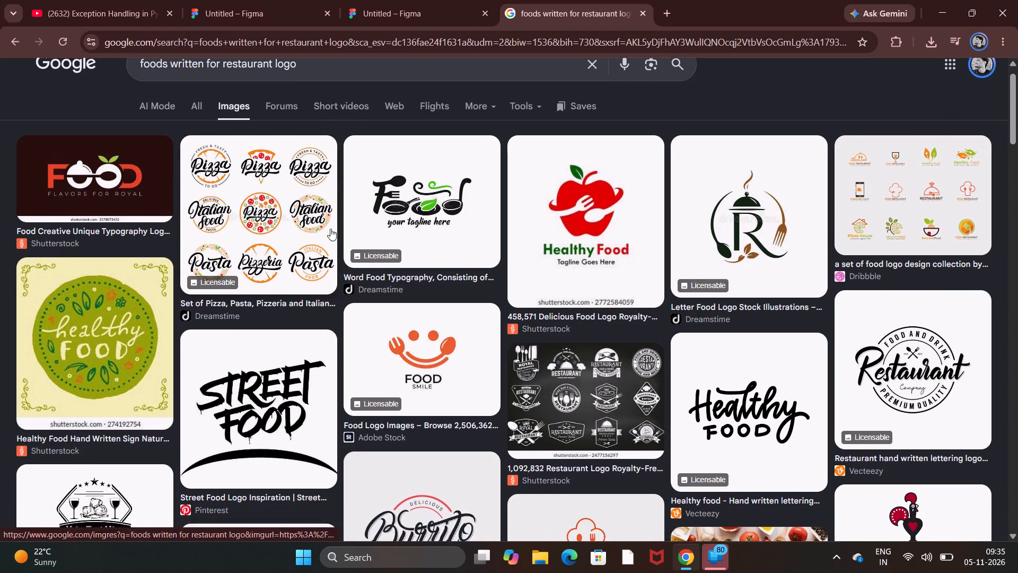
scroll(330, 229, "down", 2)
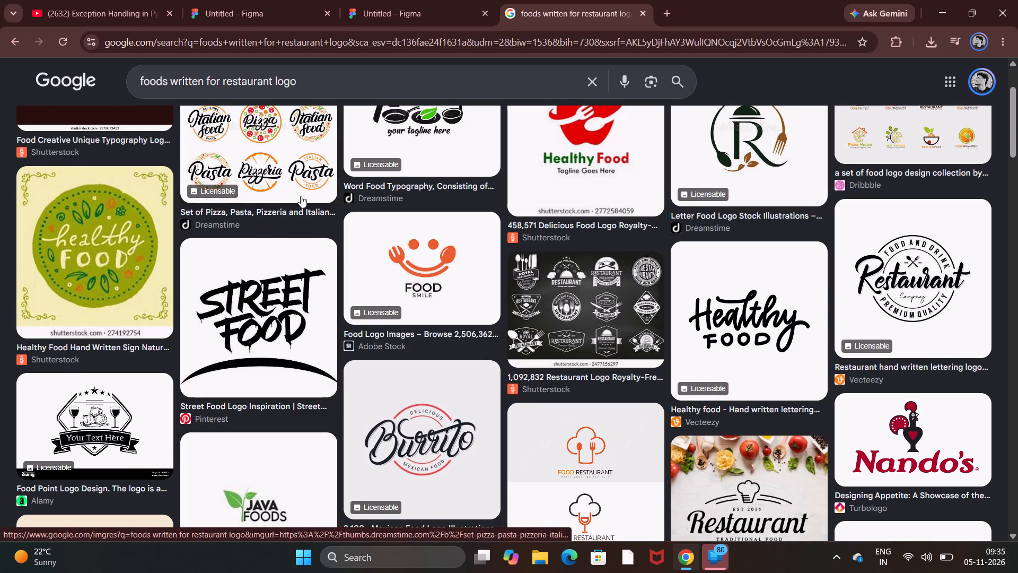
Find the GoodFood "Fast & good food" logo in the image results and place it onto the first rectangle in the Figma file.
scroll(313, 277, "down", 2)
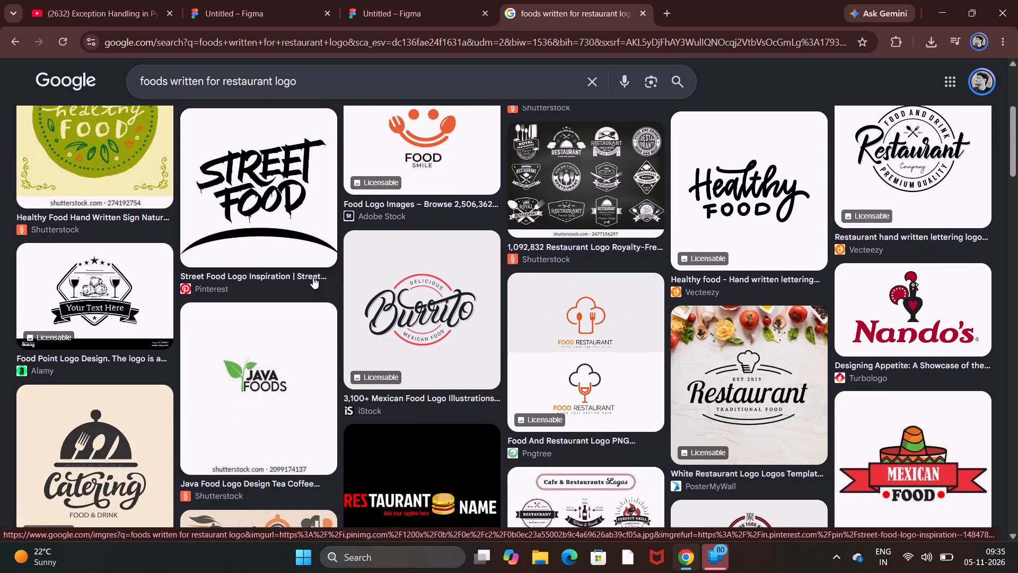
scroll(313, 277, "down", 2)
scroll(365, 290, "down", 1)
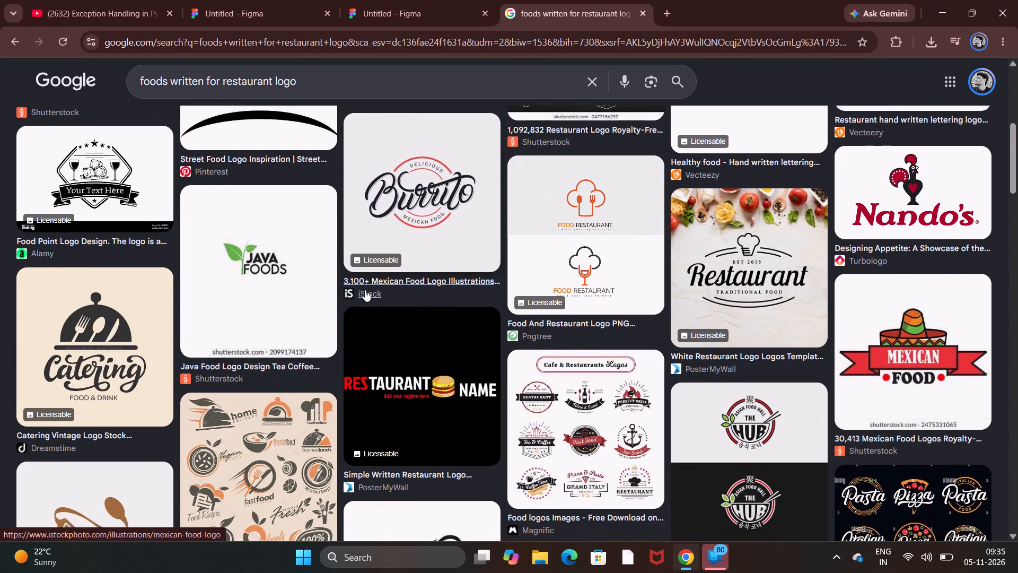
scroll(365, 290, "down", 3)
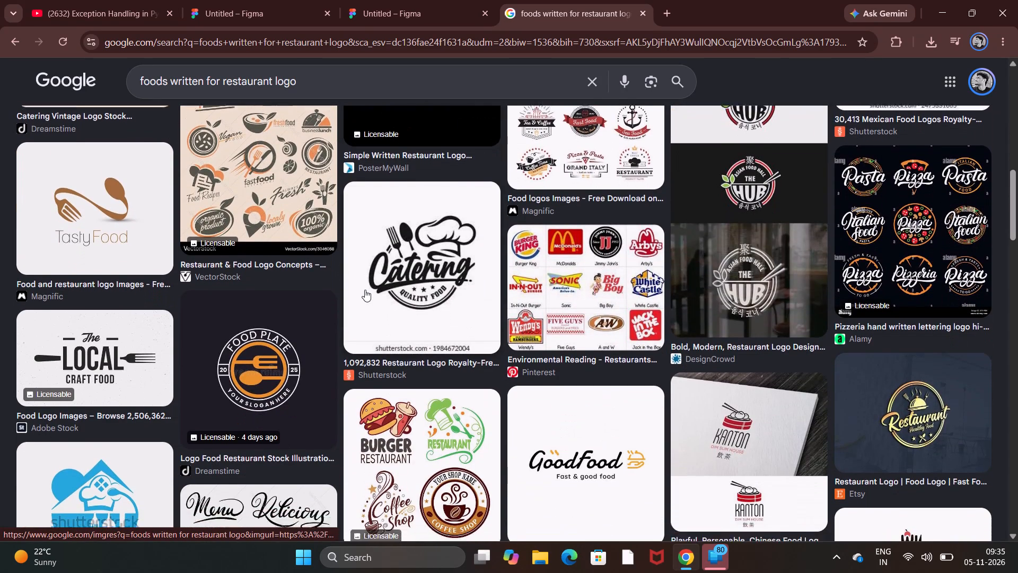
scroll(365, 290, "down", 2)
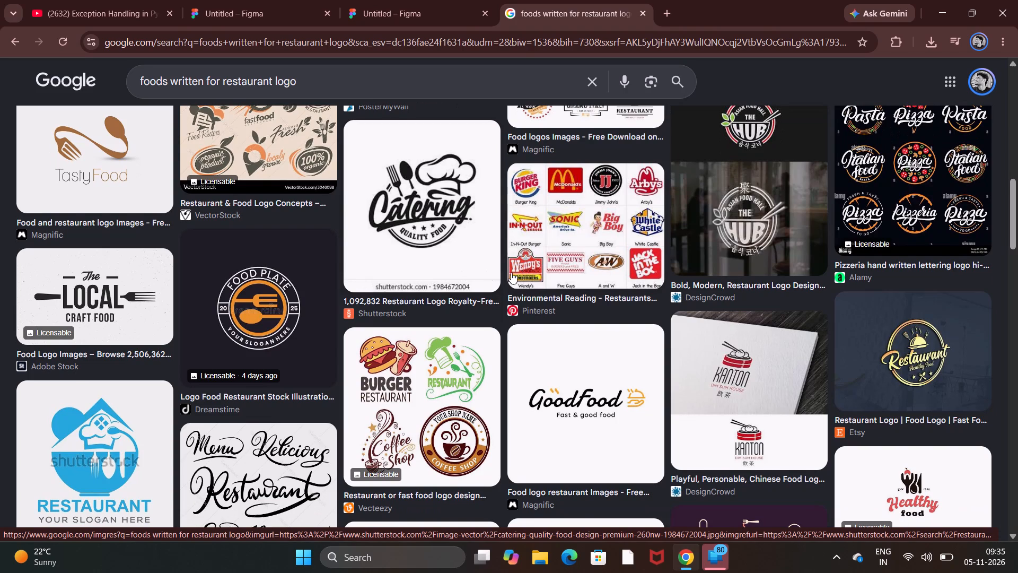
scroll(512, 273, "down", 1)
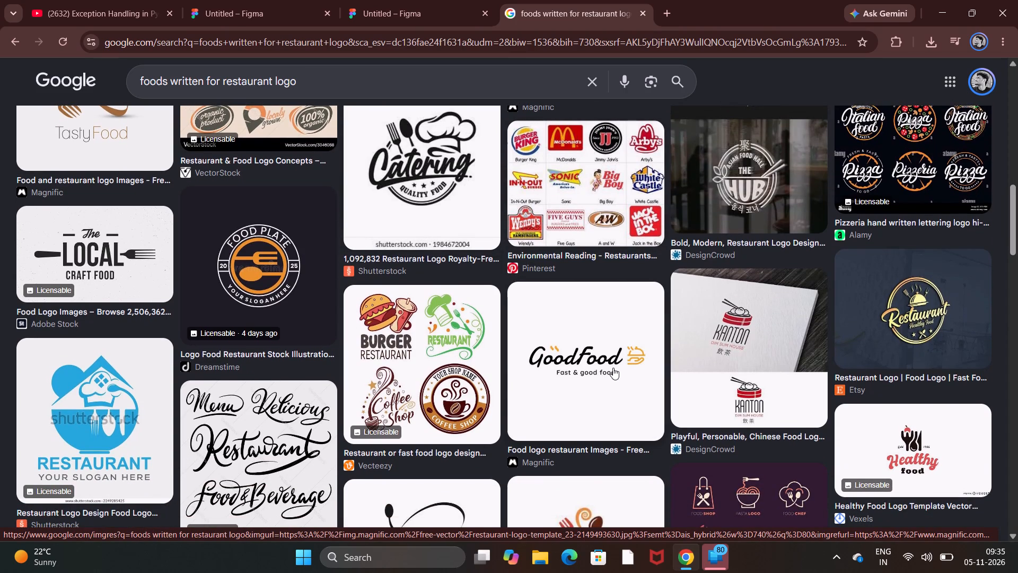
left_click_drag(613, 368, 287, 82)
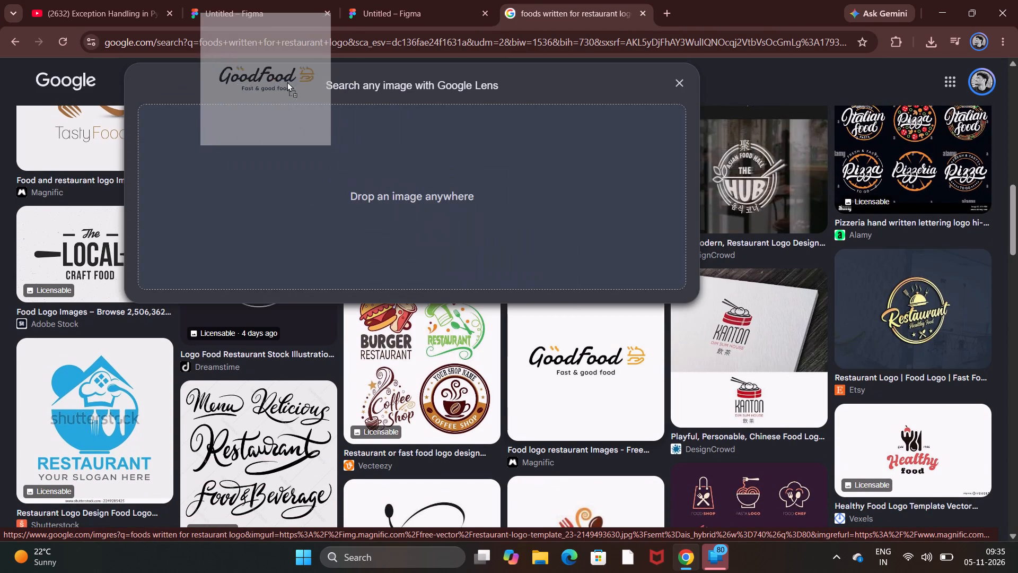
left_click_drag(287, 82, 499, 246)
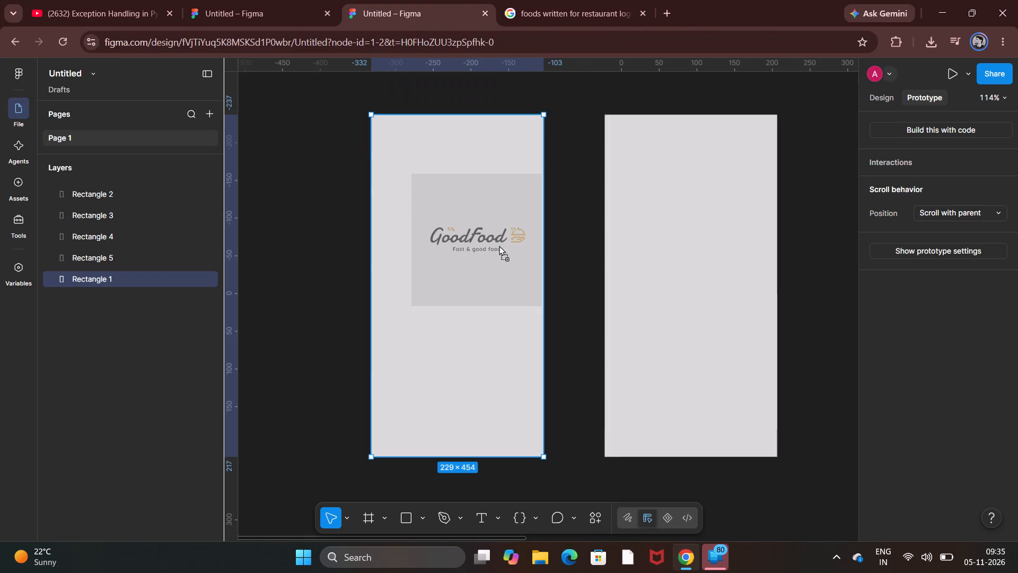
left_click_drag(499, 246, 481, 255)
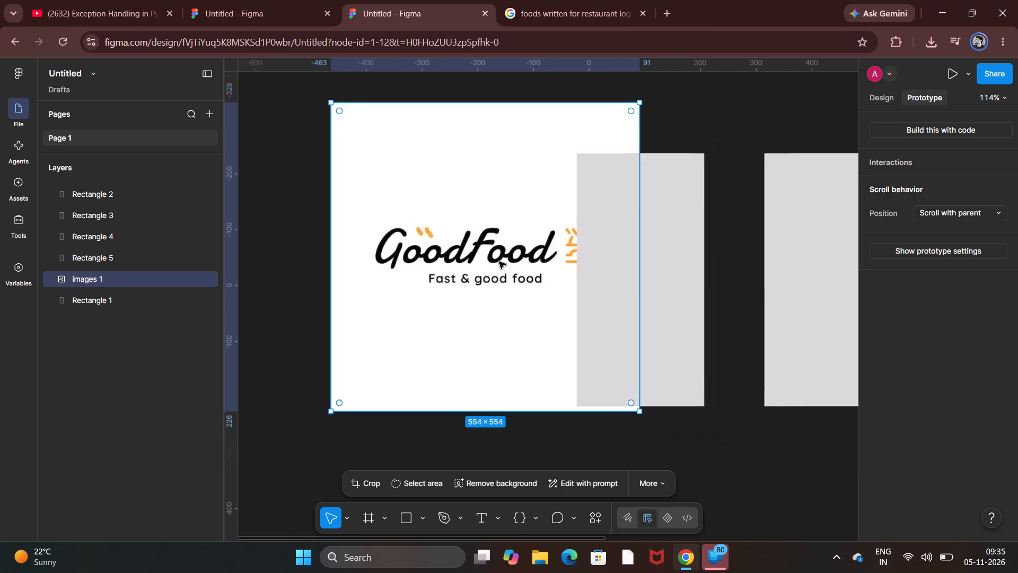
Scale the GoodFood logo image down to about 183 × 183 and position it inside the first rectangle at about X -309, Y -112.
left_click_drag(543, 109, 528, 195)
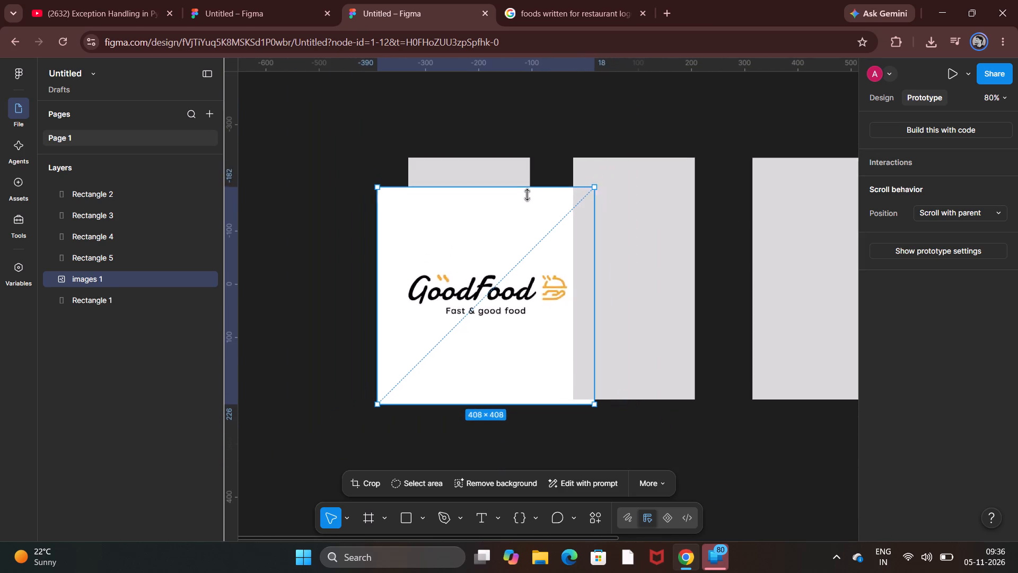
left_click_drag(528, 195, 518, 213)
left_click_drag(580, 272, 549, 270)
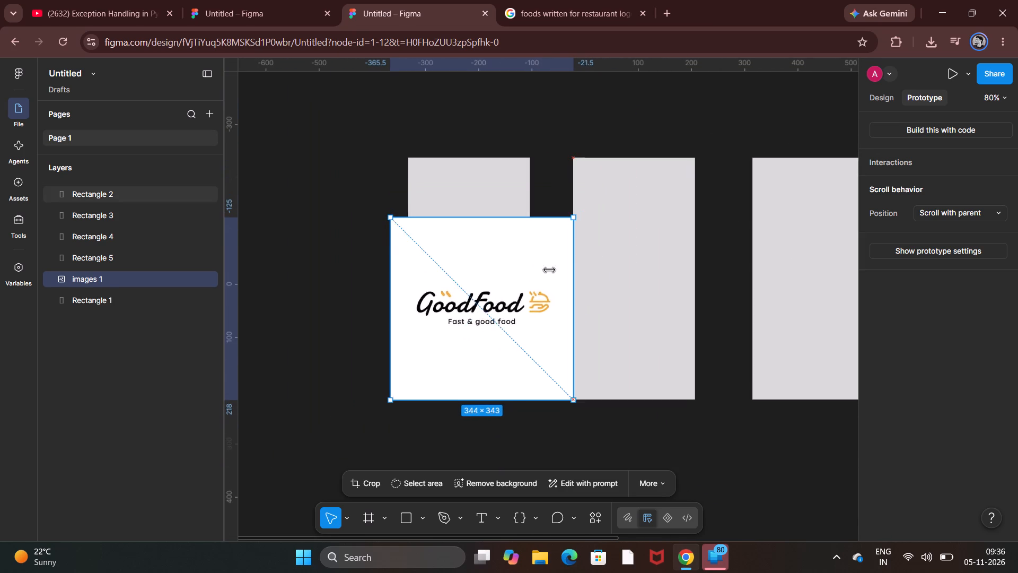
left_click_drag(549, 270, 523, 271)
left_click_drag(389, 297, 426, 286)
left_click_drag(464, 303, 463, 286)
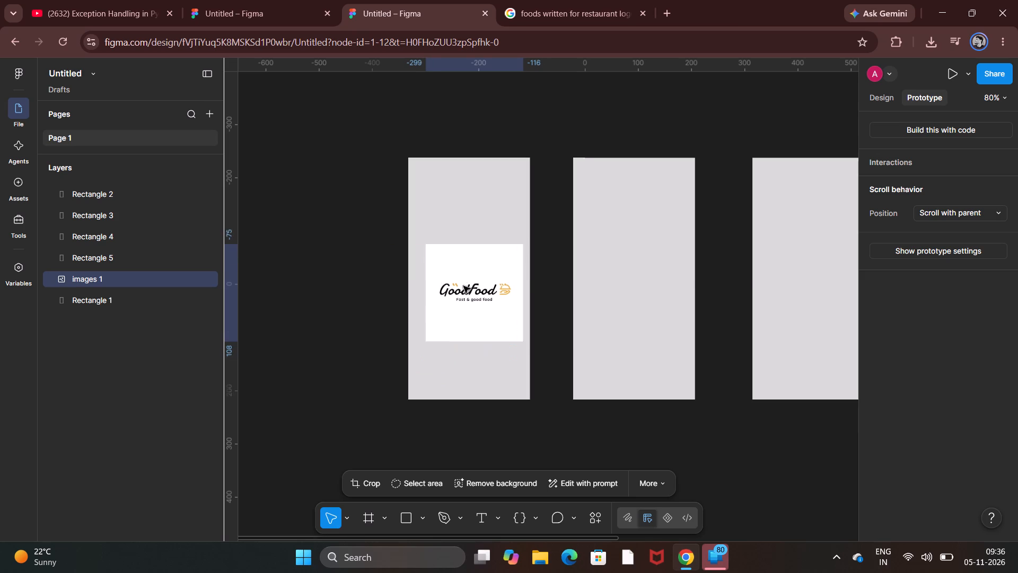
left_click_drag(463, 286, 457, 268)
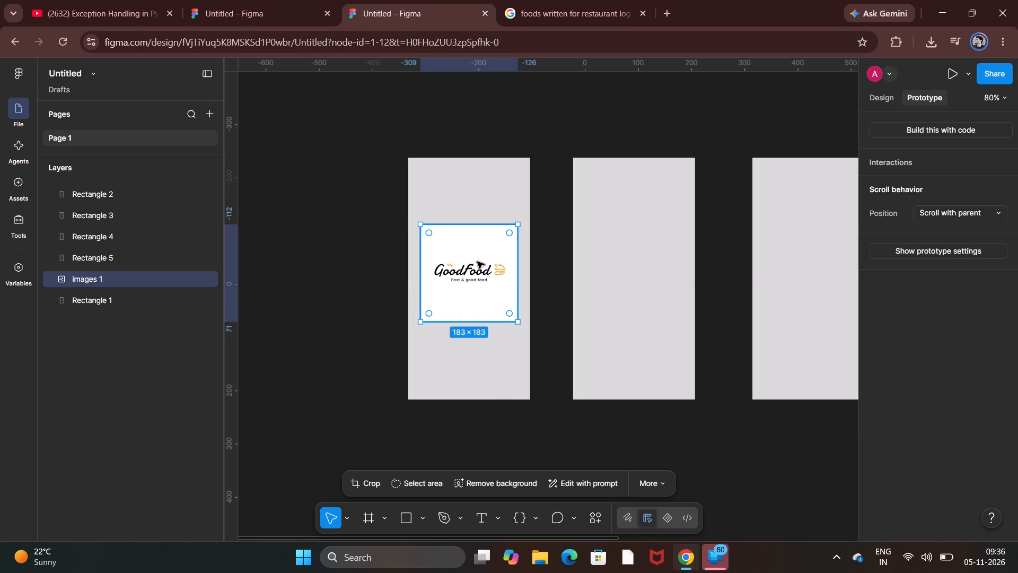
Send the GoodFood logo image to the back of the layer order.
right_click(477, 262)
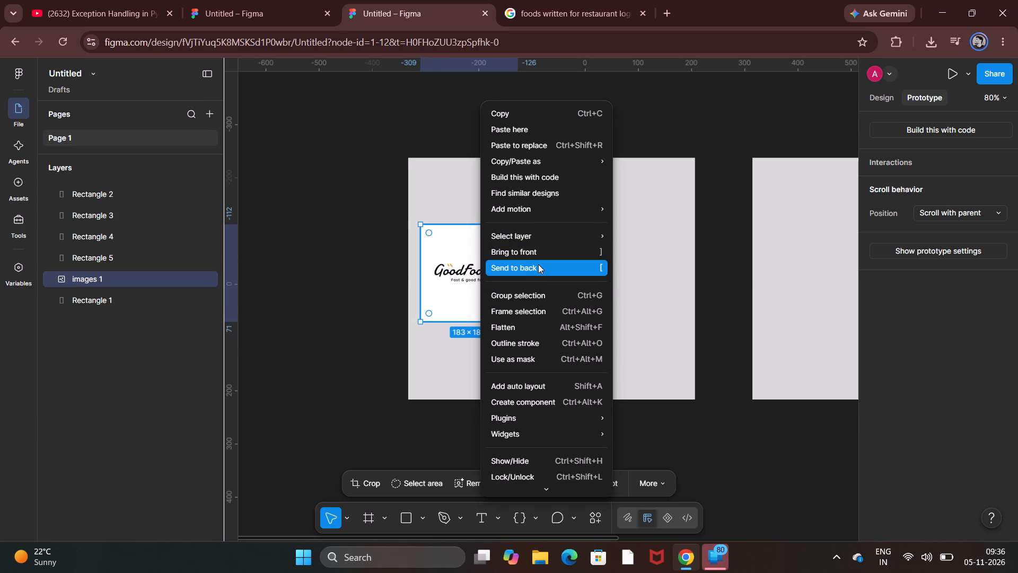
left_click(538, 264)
Bring the GoodFood logo image to the front of all layers.
right_click(489, 274)
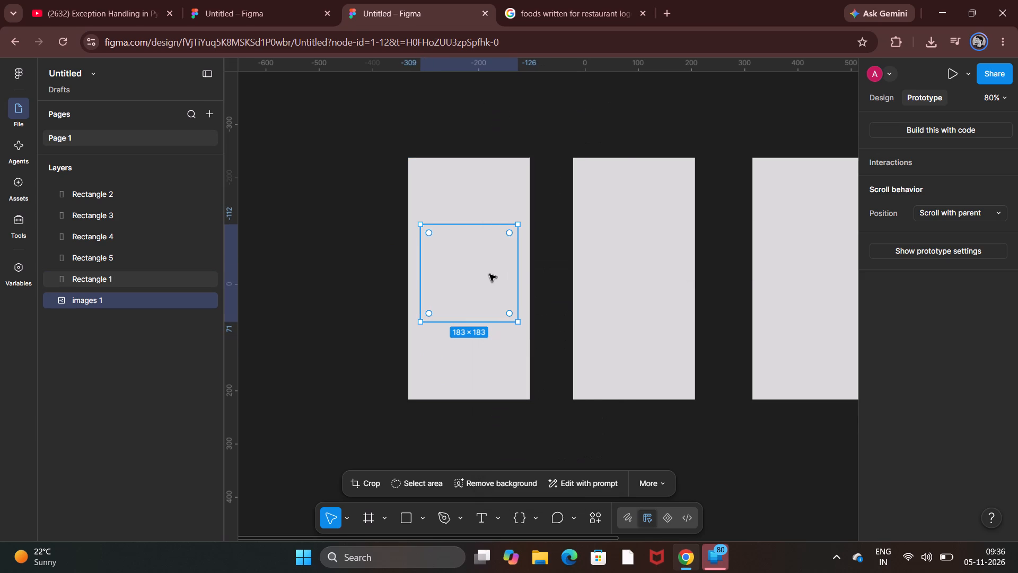
left_click(528, 253)
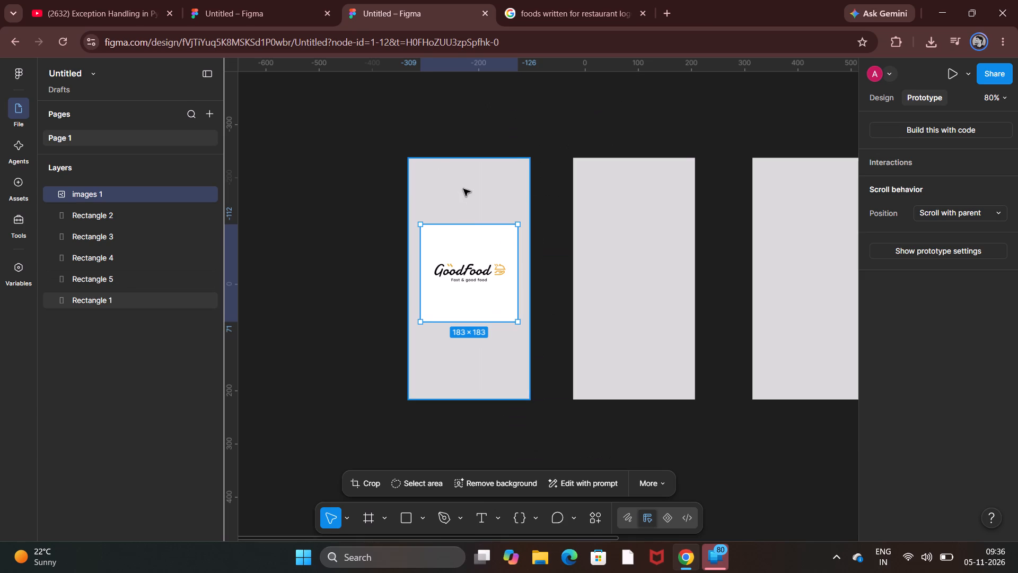
Open the fill colour of the first rectangle, behind the GoodFood logo, for editing.
left_click(464, 189)
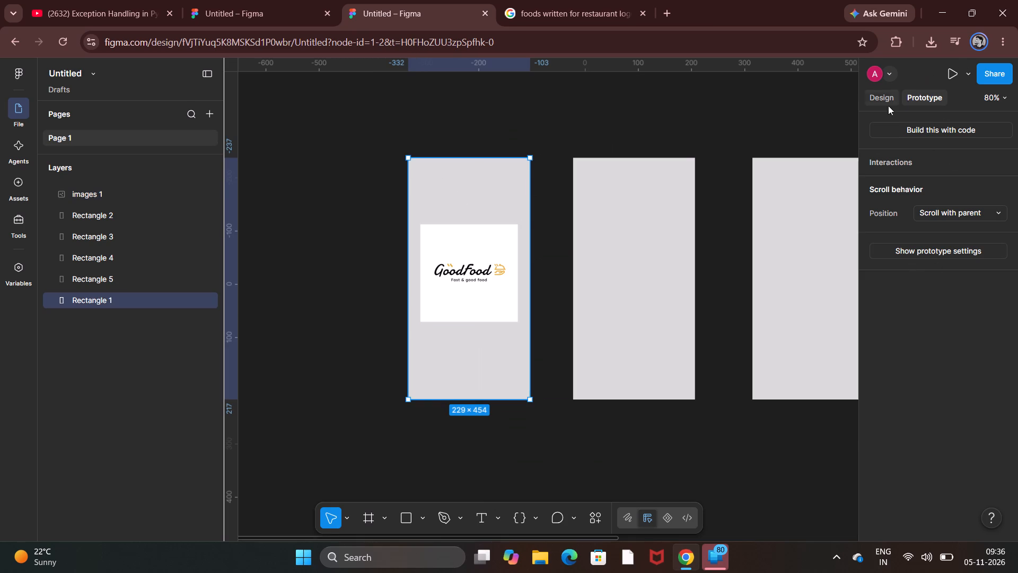
left_click(874, 96)
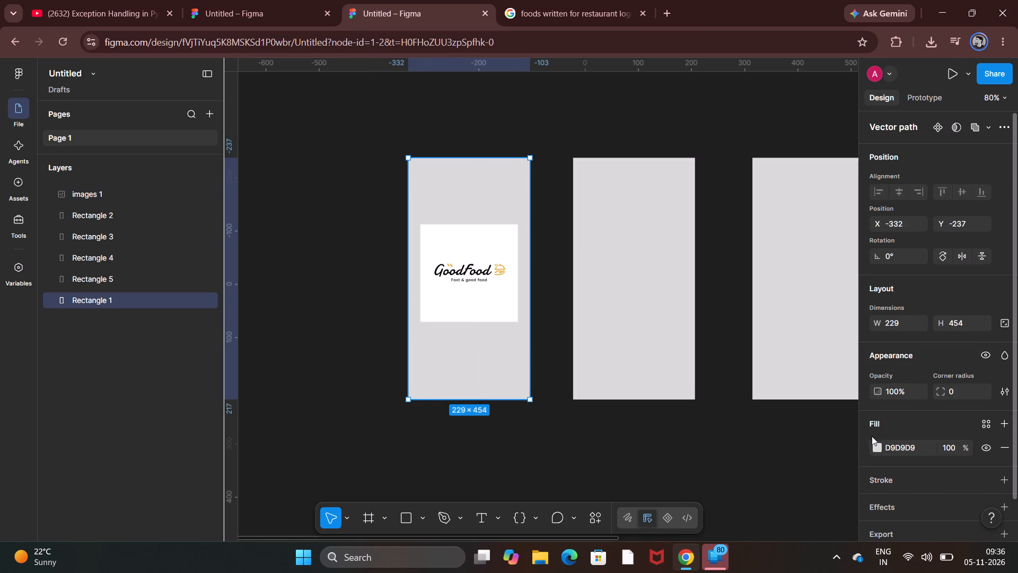
left_click(873, 447)
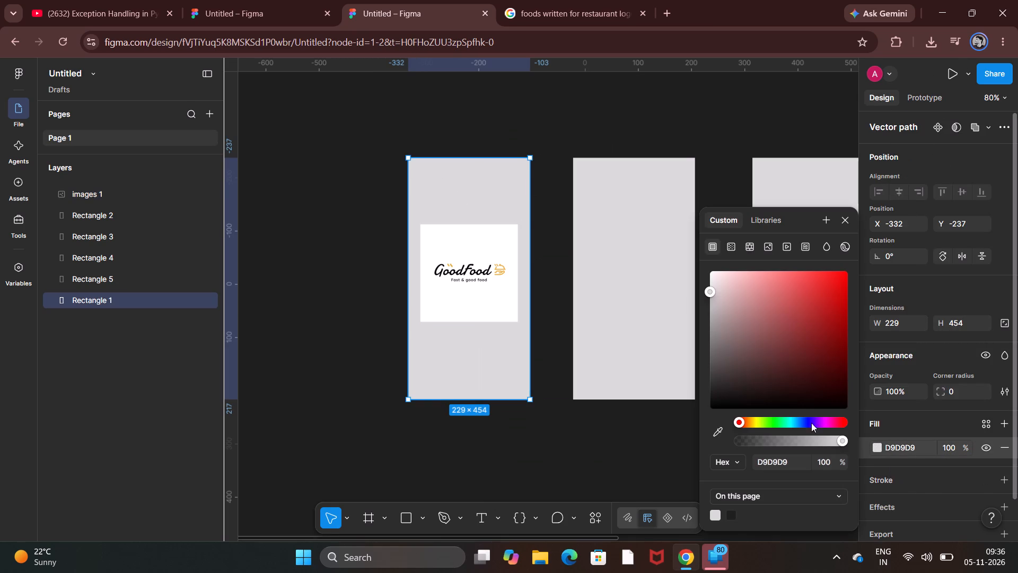
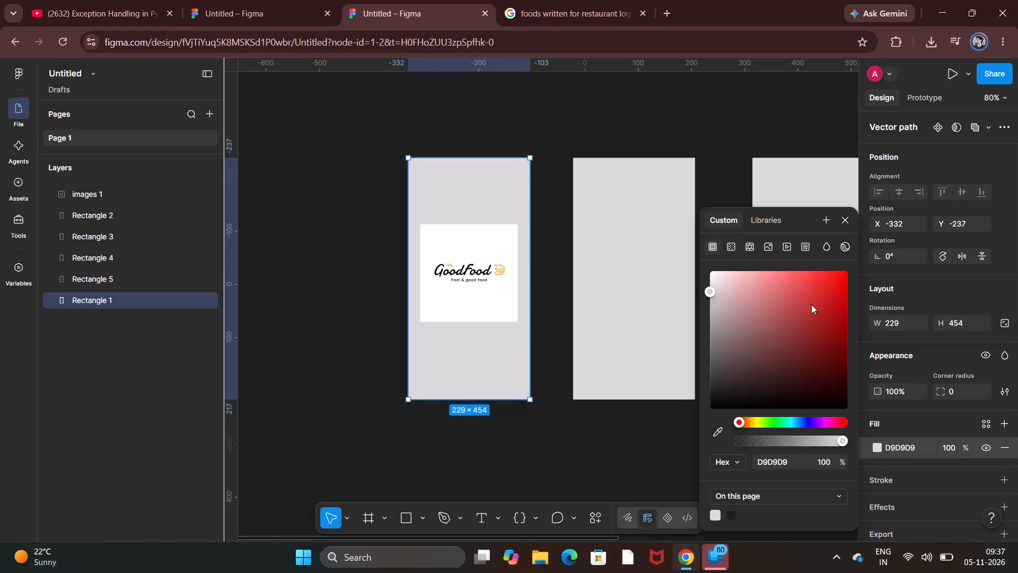
Set the fill colour of the first rectangle behind the logo to the soft pink DC8F8F.
left_click_drag(787, 303, 754, 311)
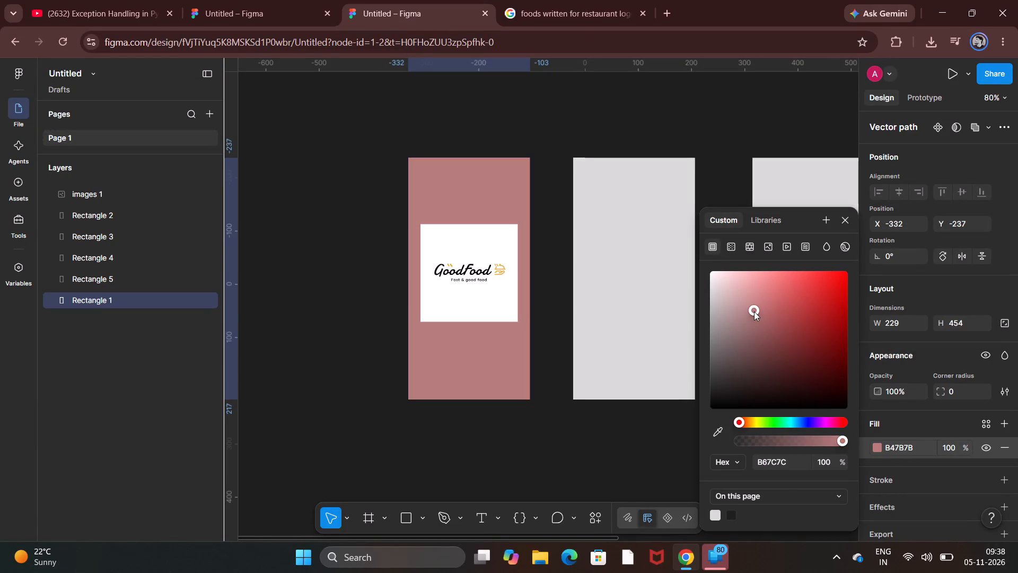
left_click_drag(754, 311, 758, 289)
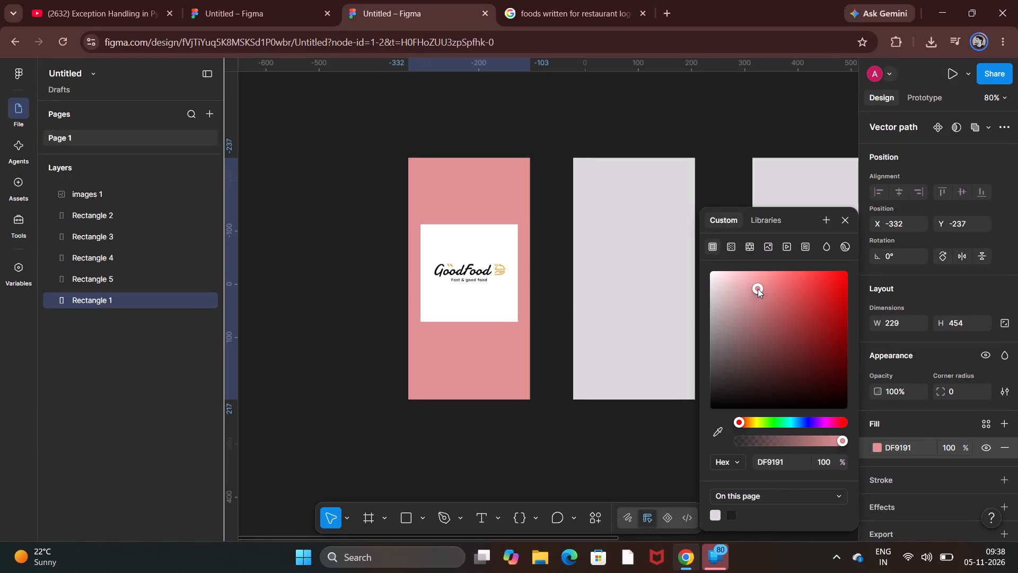
left_click_drag(758, 289, 758, 290)
Replace the GoodFood logo's image fill with a solid fill and set its colour to DE7D7D.
left_click(474, 246)
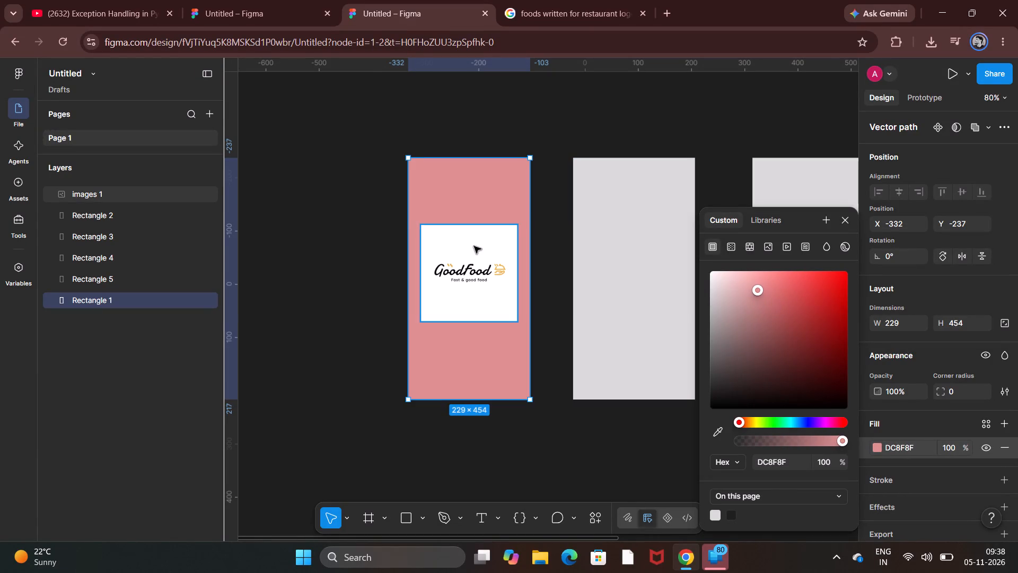
left_click(877, 447)
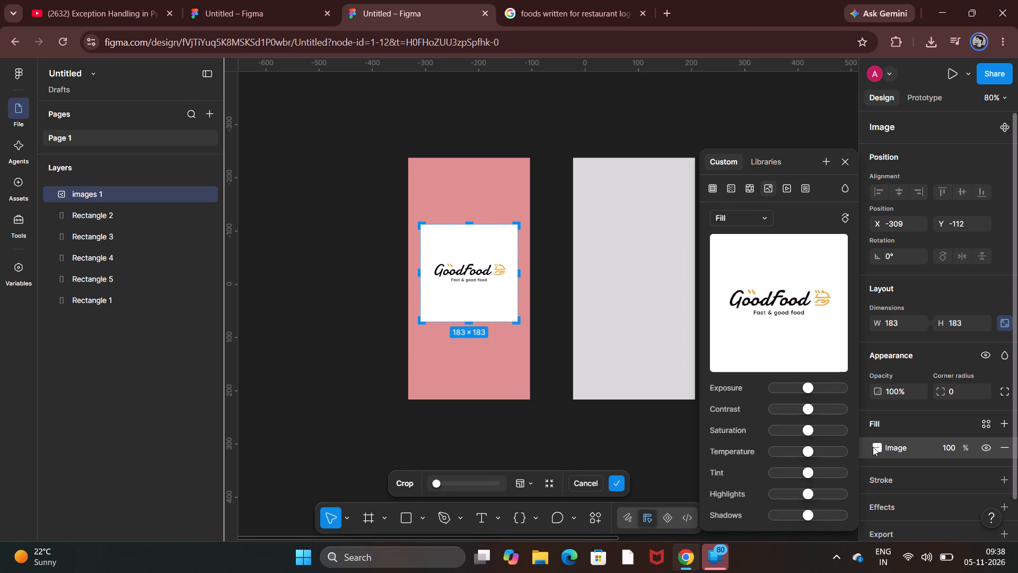
scroll(795, 392, "down", 1)
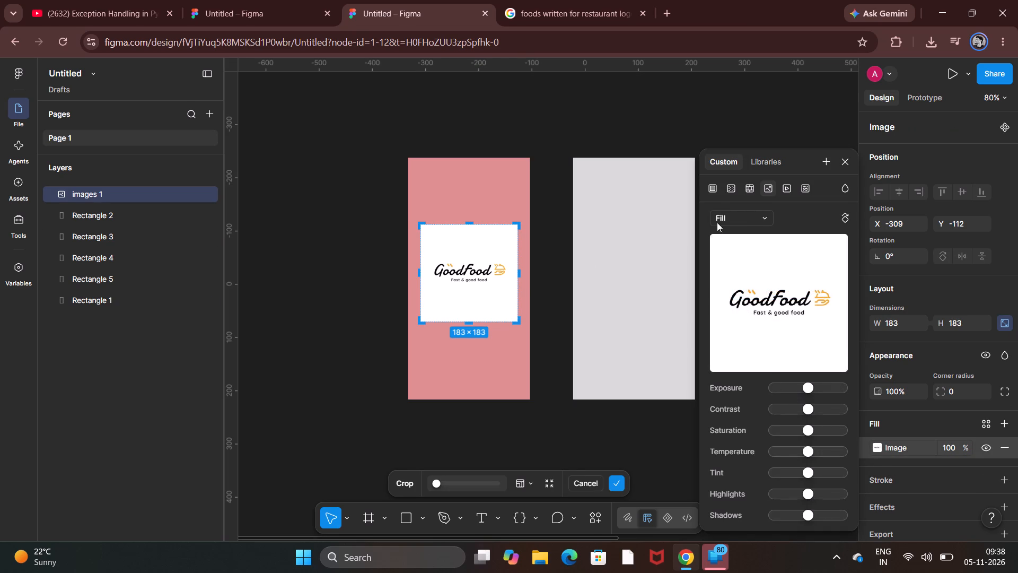
left_click(714, 181)
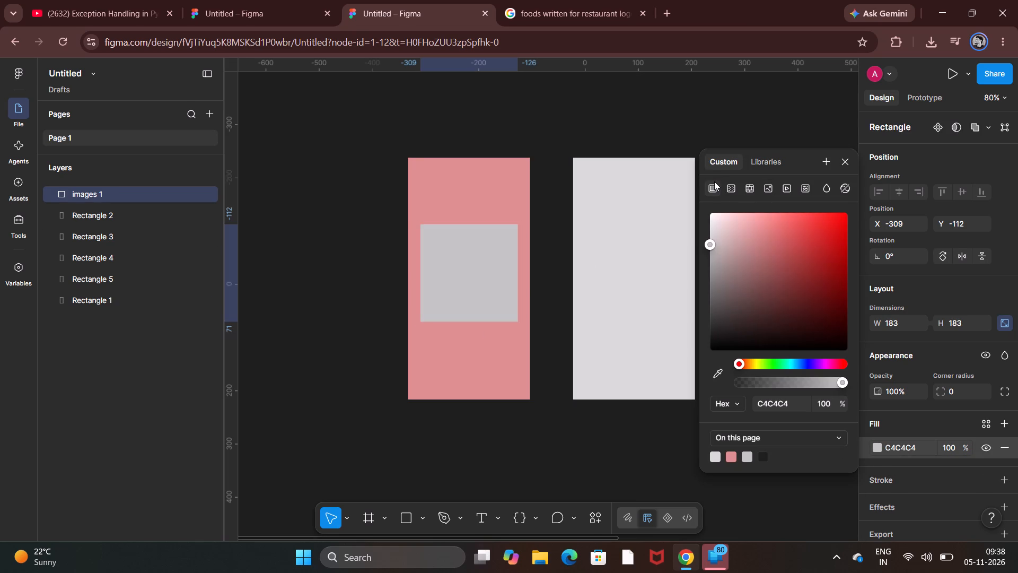
left_click(507, 242)
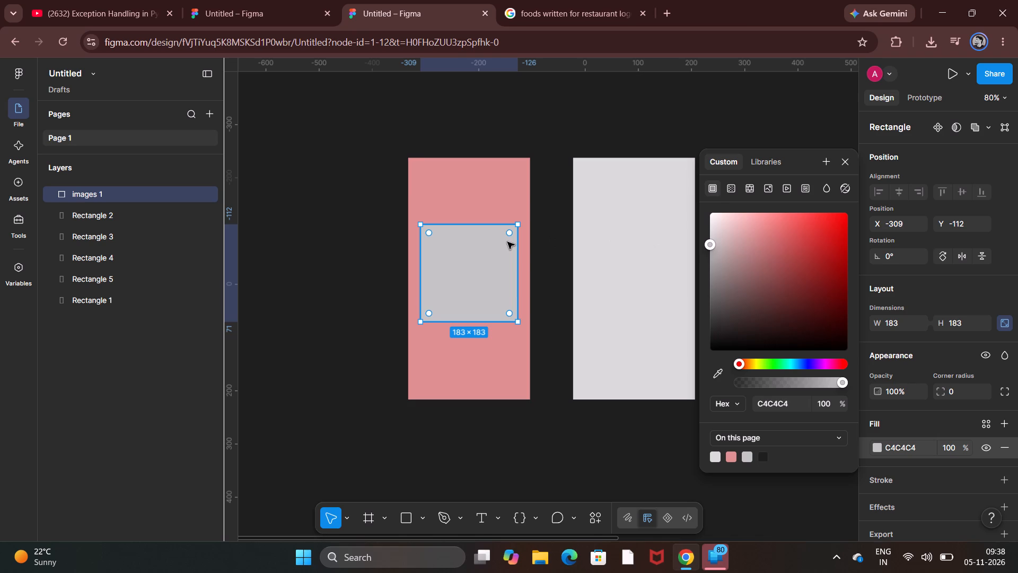
left_click(817, 245)
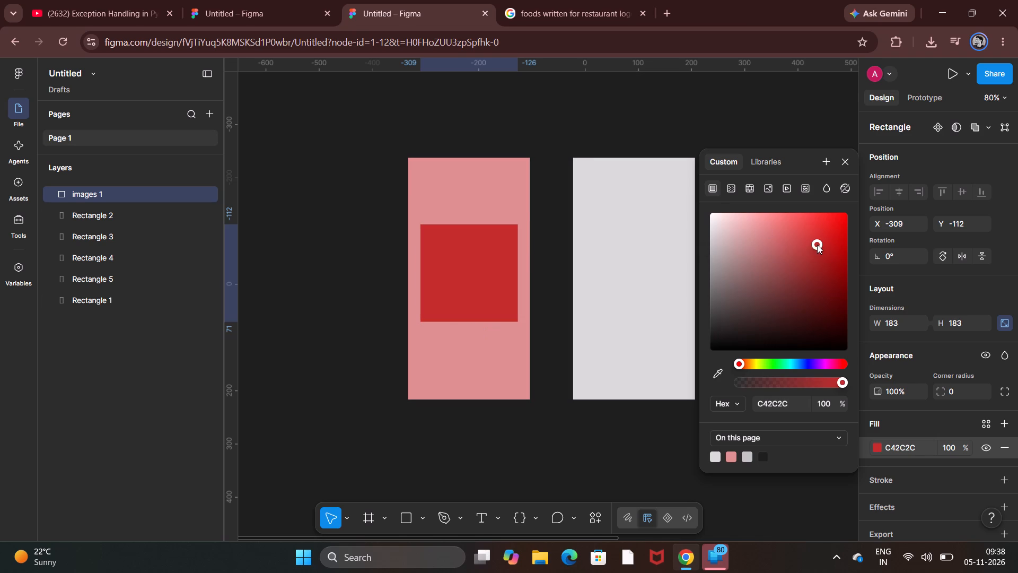
left_click(778, 219)
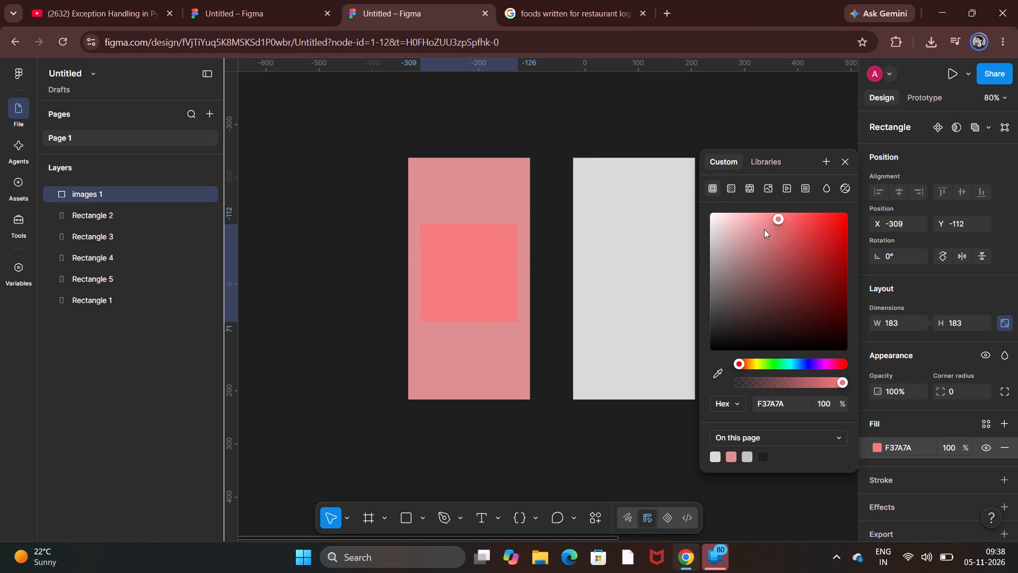
left_click(770, 231)
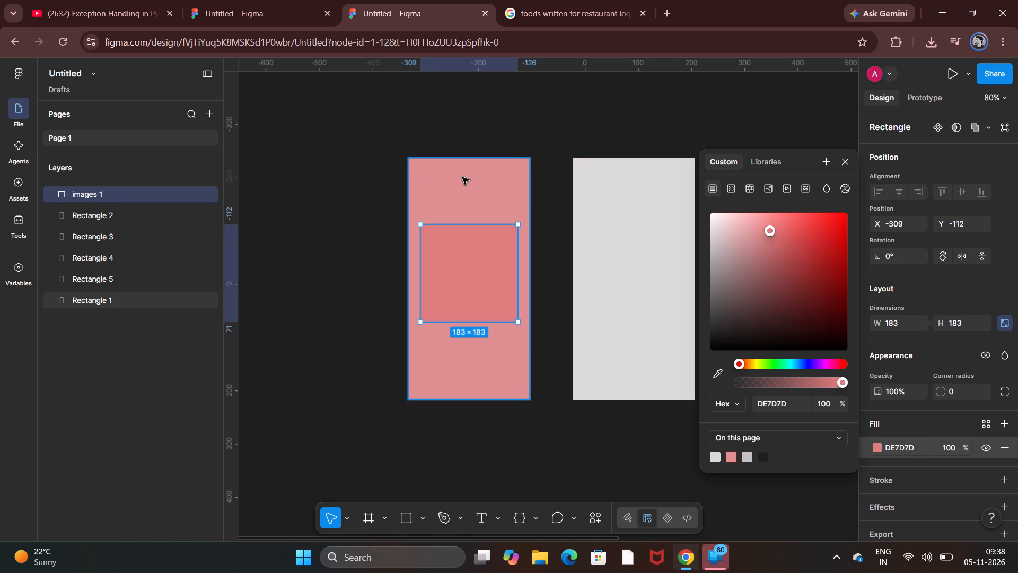
Copy the first rectangle's fill code DC8F8F and apply it to the 183 × 183 square inside it.
left_click(462, 177)
left_click_drag(888, 444, 892, 444)
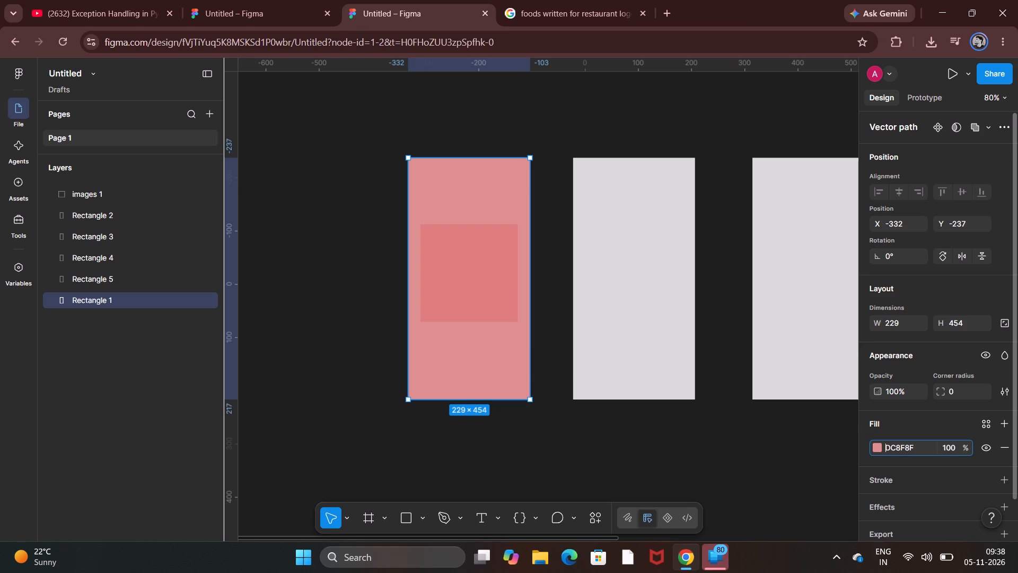
left_click_drag(892, 444, 915, 439)
key("ctrl+c")
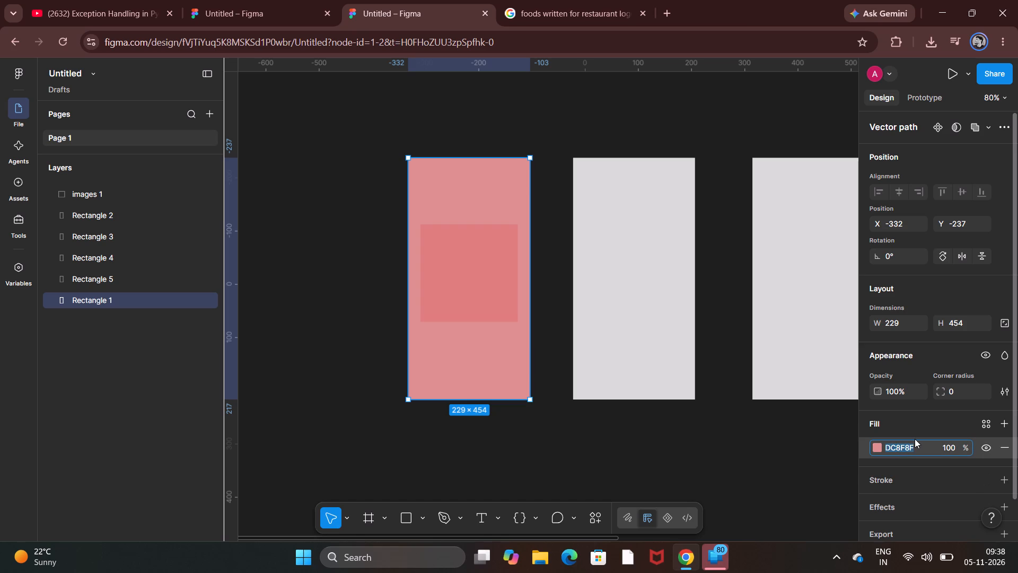
left_click(476, 286)
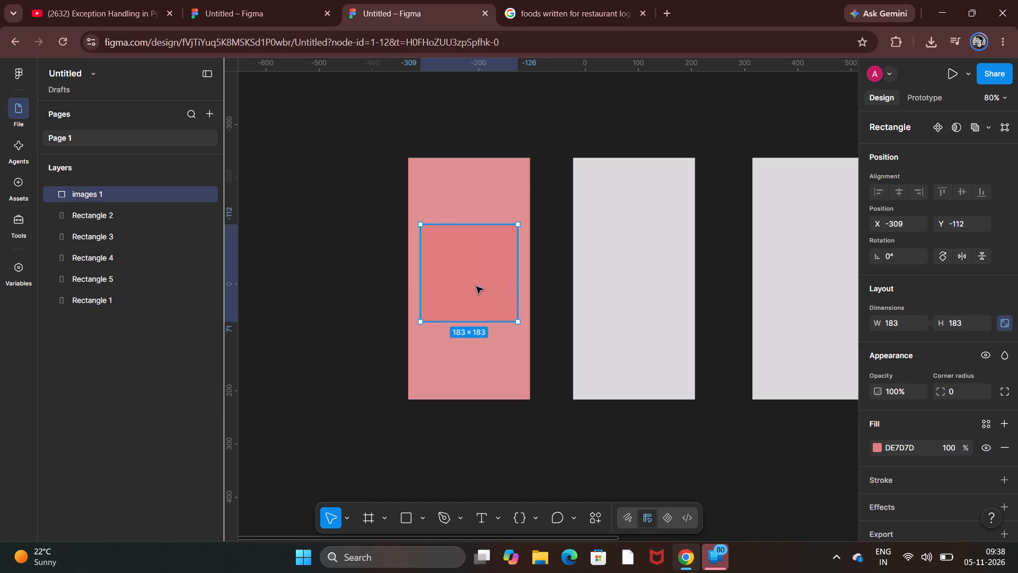
double_click(894, 445)
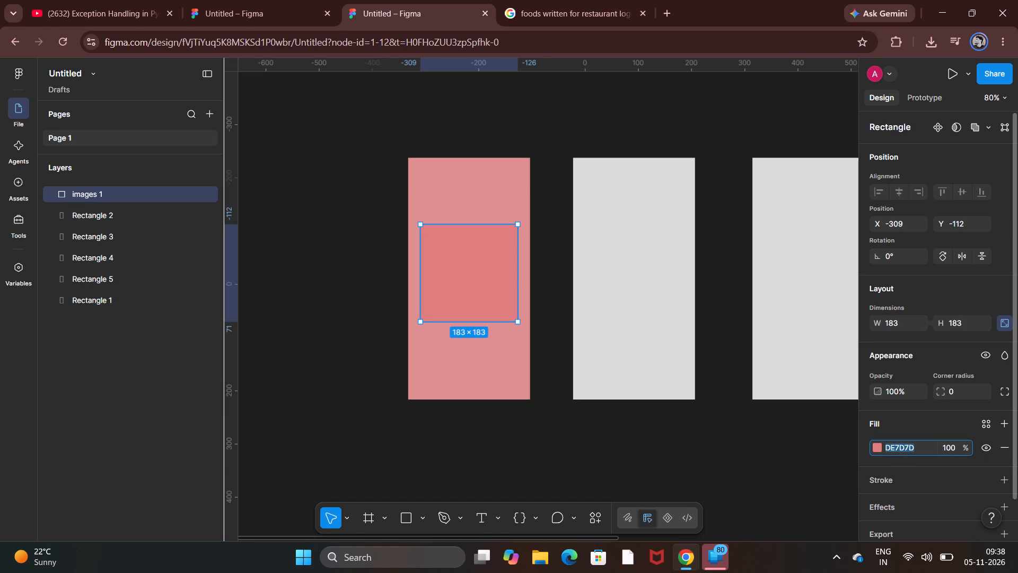
key("BackSpace")
key("ctrl+v")
key("Return")
left_click(482, 485)
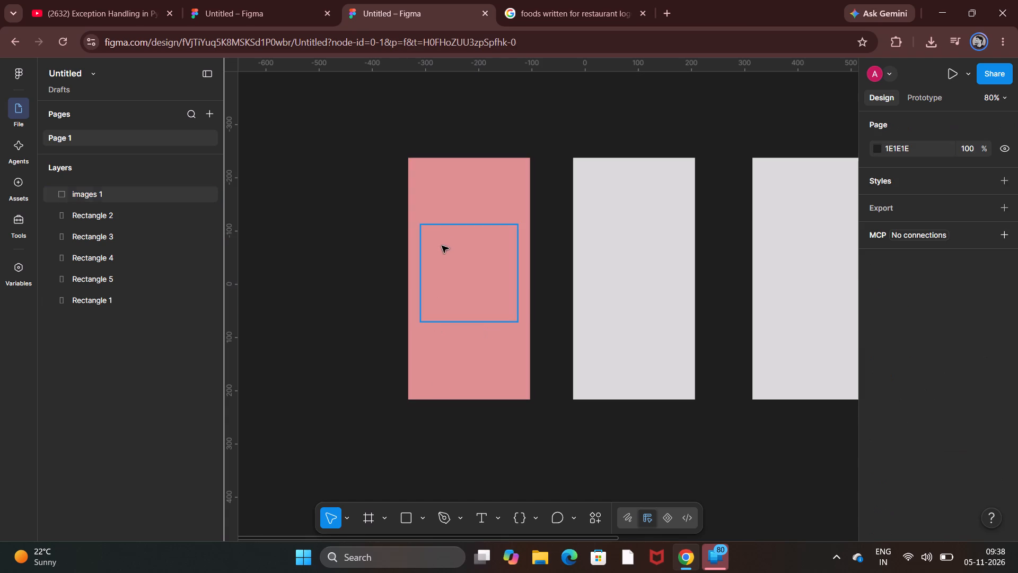
Bring the pink square inside the first rectangle to the front of all layers.
left_click(472, 259)
right_click(472, 259)
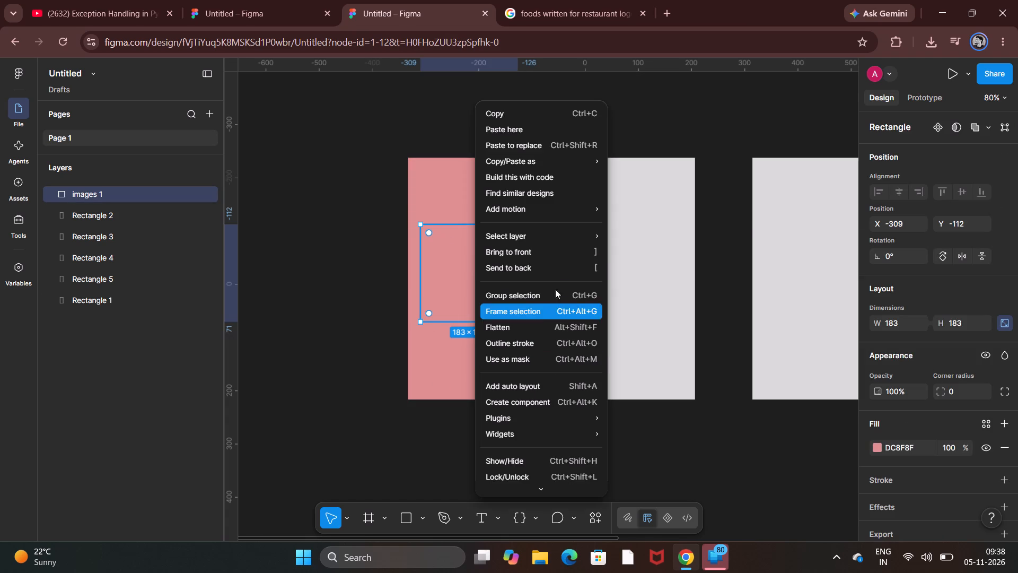
left_click(551, 250)
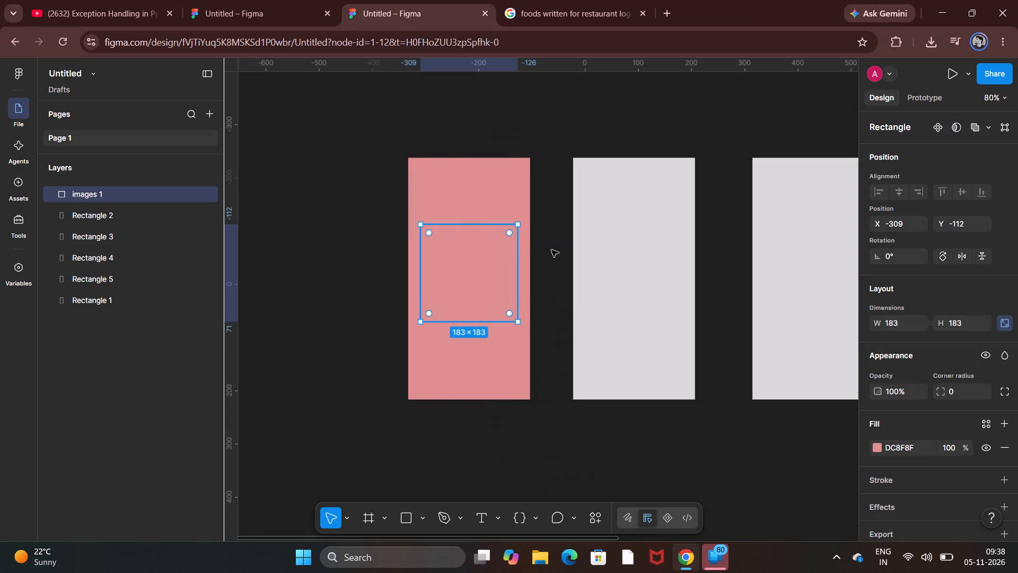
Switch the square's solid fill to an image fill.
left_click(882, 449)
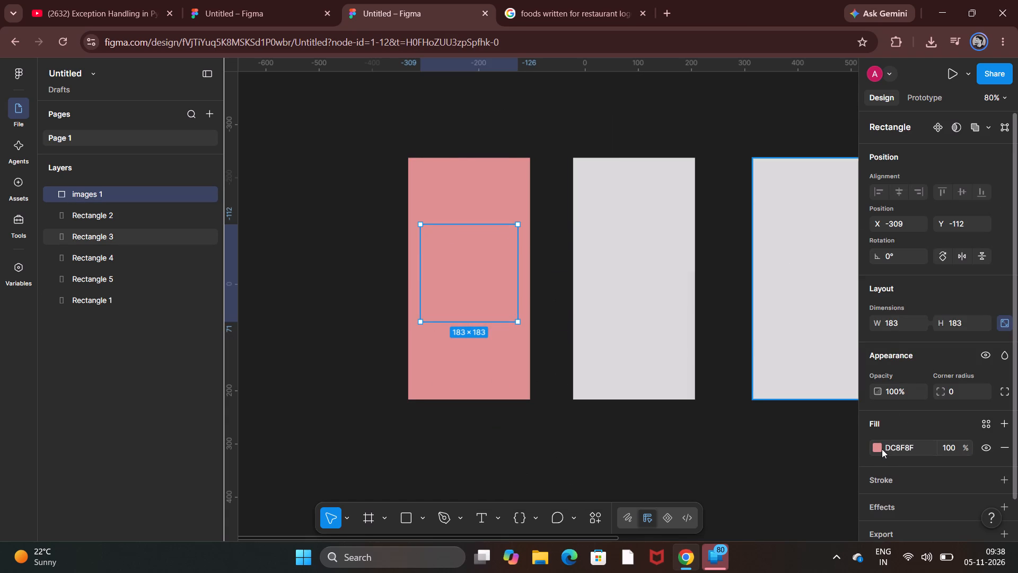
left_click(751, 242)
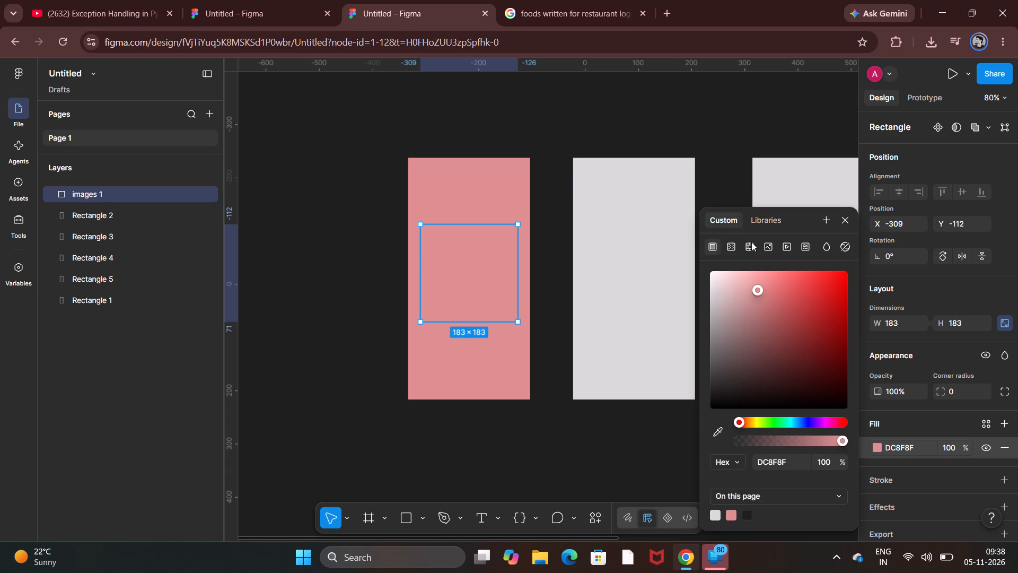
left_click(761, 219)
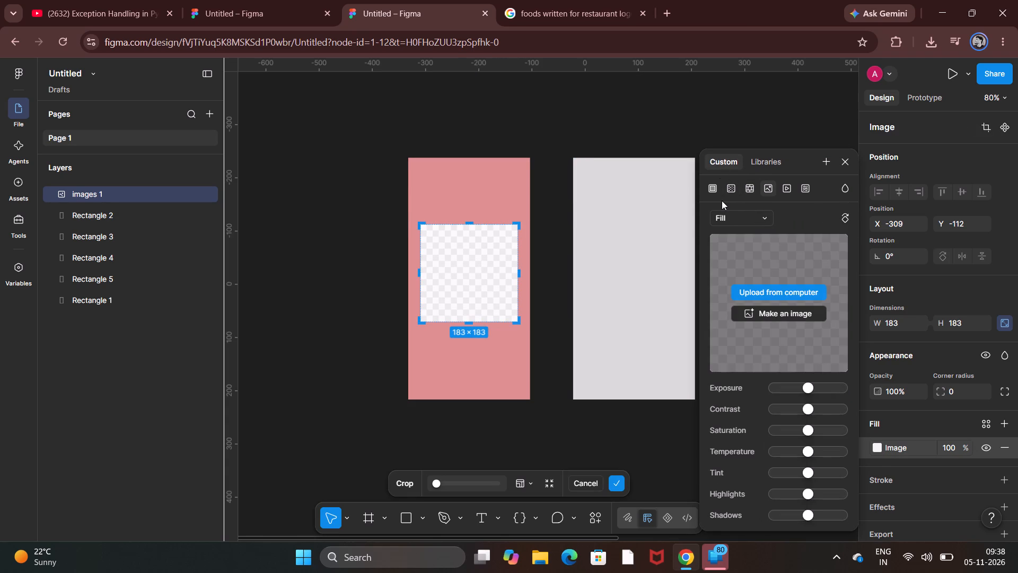
left_click(674, 13)
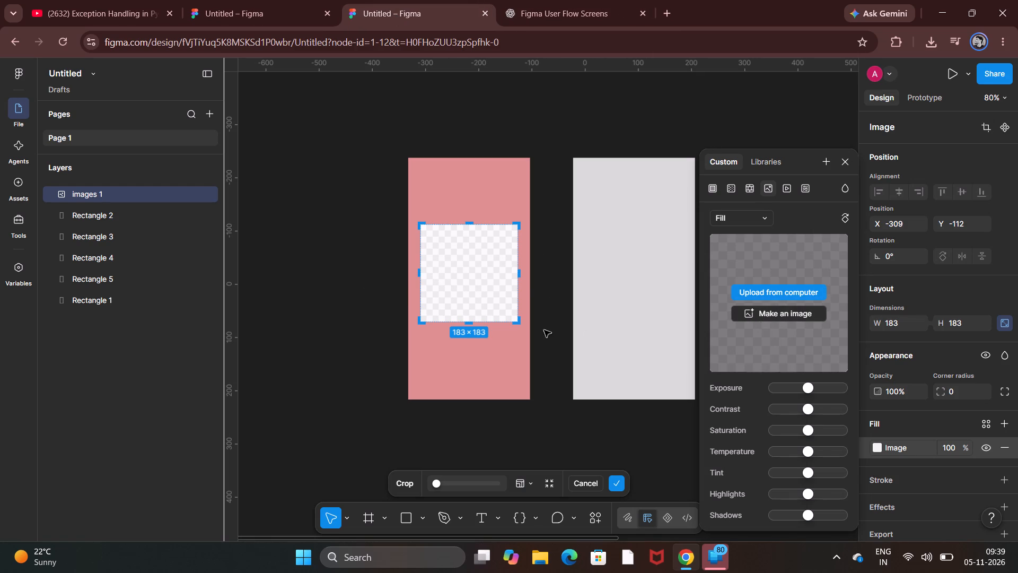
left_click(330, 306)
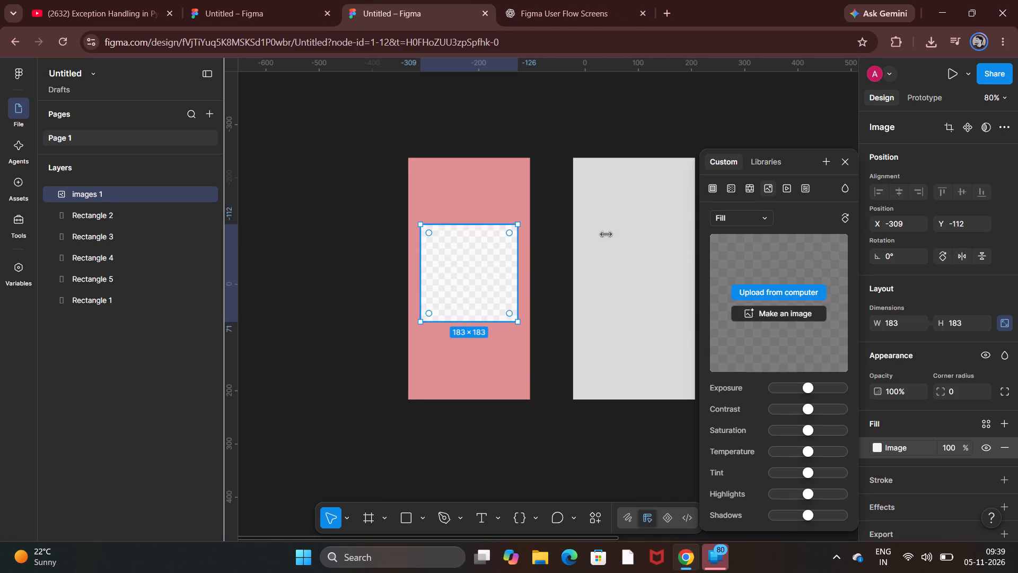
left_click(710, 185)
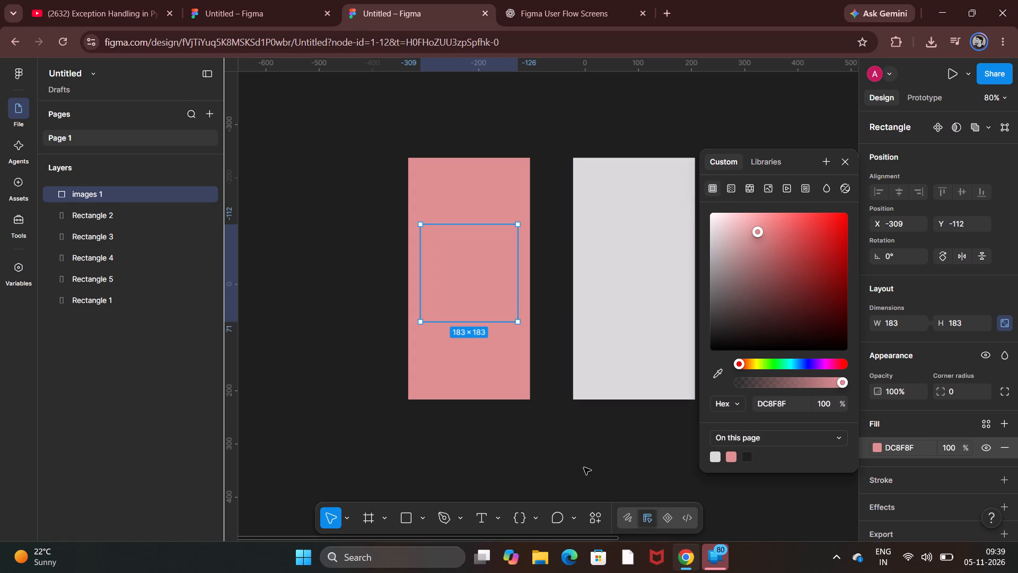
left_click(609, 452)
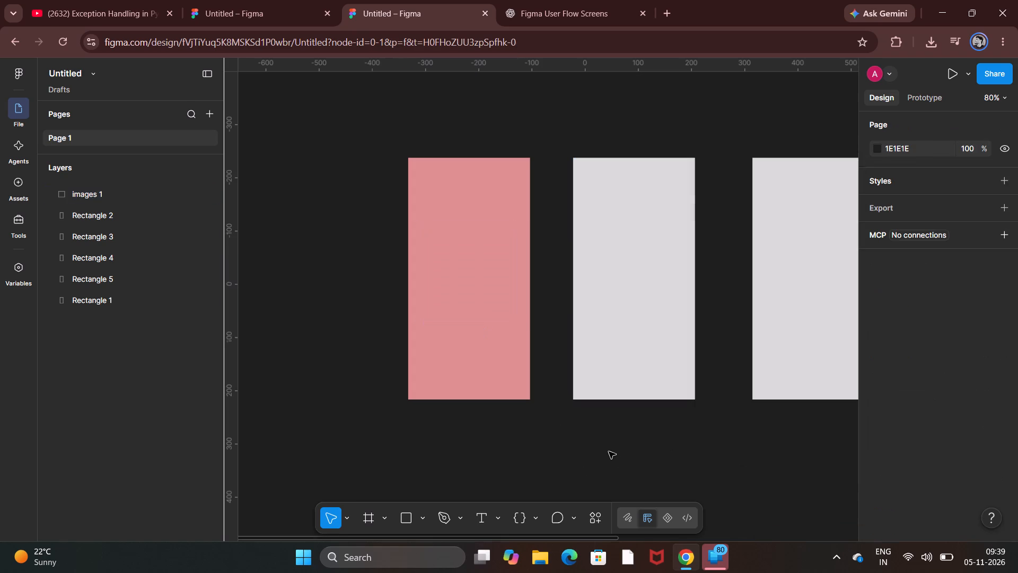
Search Google Images in a new tab for "foods written for restaurant", refined to "foods written for restaurant logo".
left_click(669, 13)
left_click(464, 246)
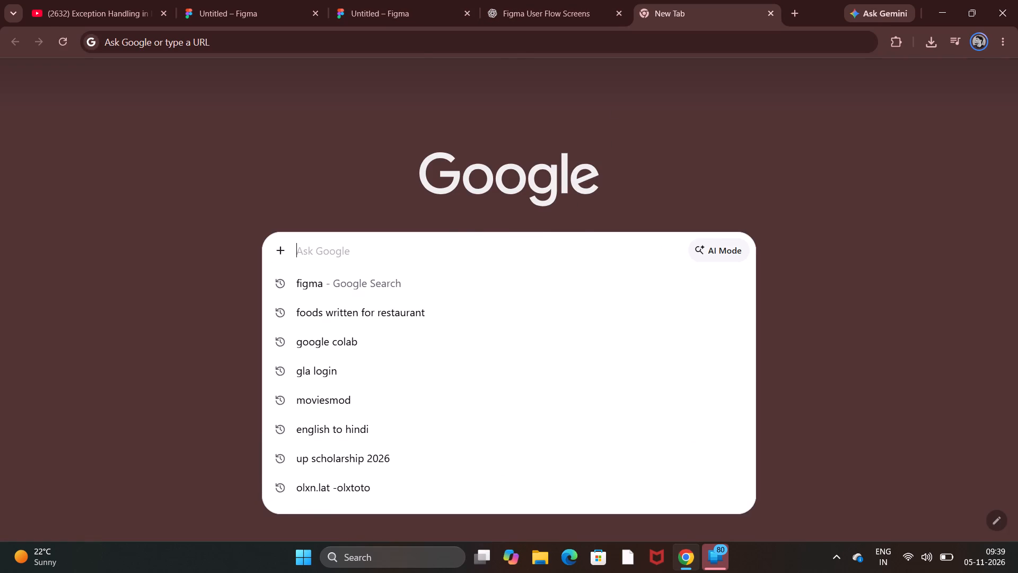
left_click(356, 319)
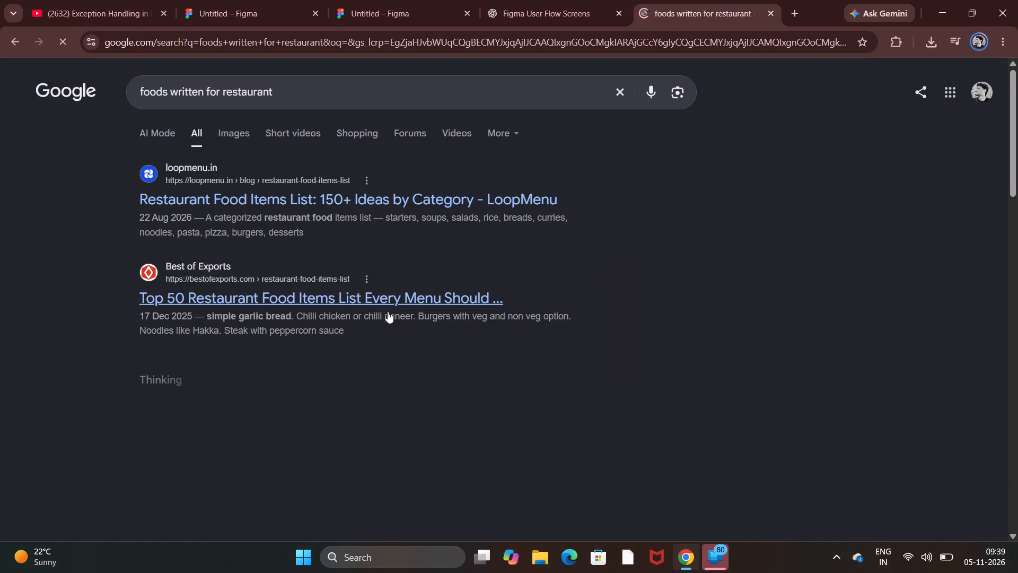
left_click(223, 130)
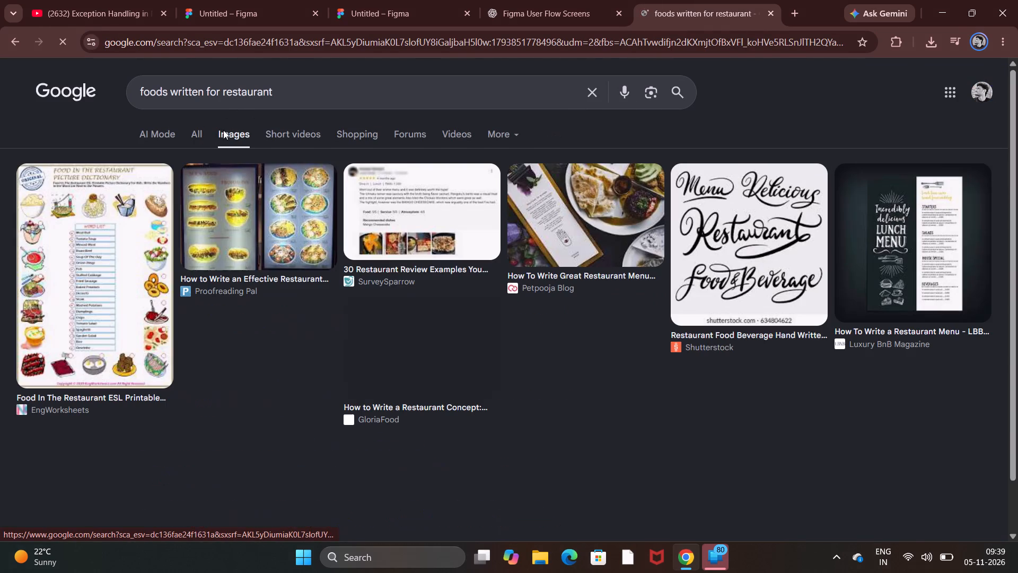
scroll(416, 378, "down", 1)
scroll(416, 378, "up", 1)
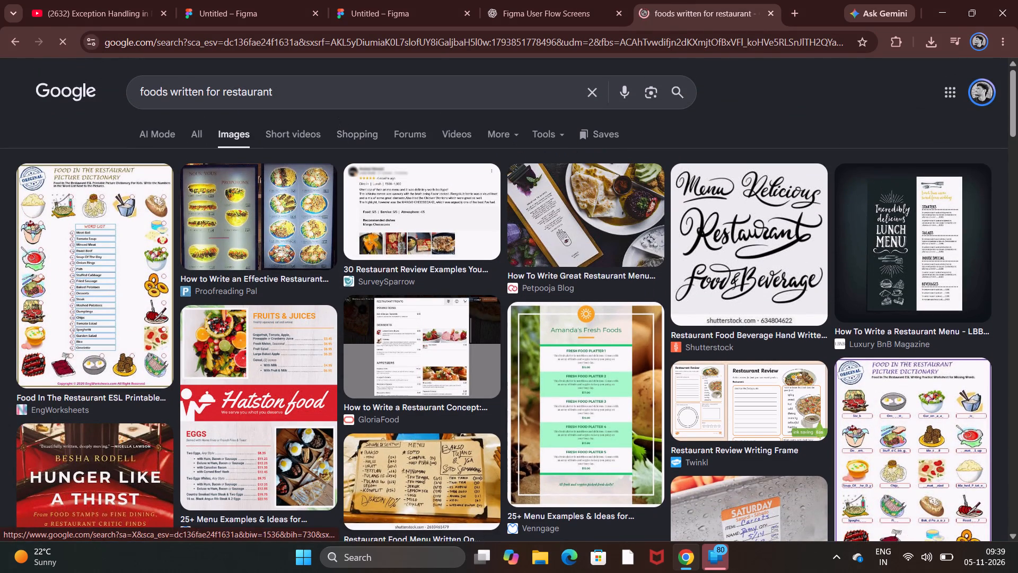
left_click(334, 99)
left_click(302, 117)
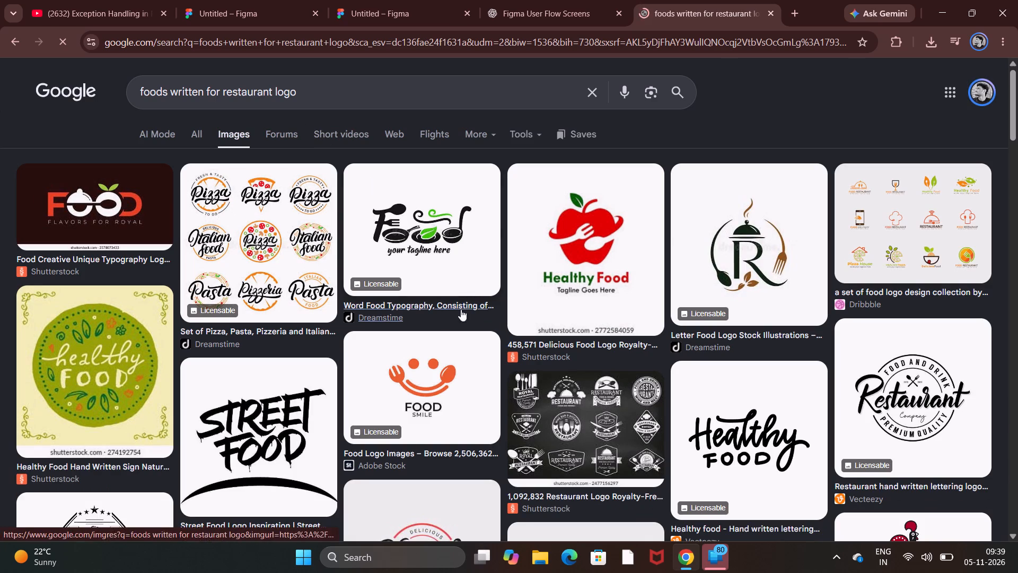
Browse the restaurant logo image results for a burger-style logo suited to the first app screen.
scroll(583, 376, "down", 1)
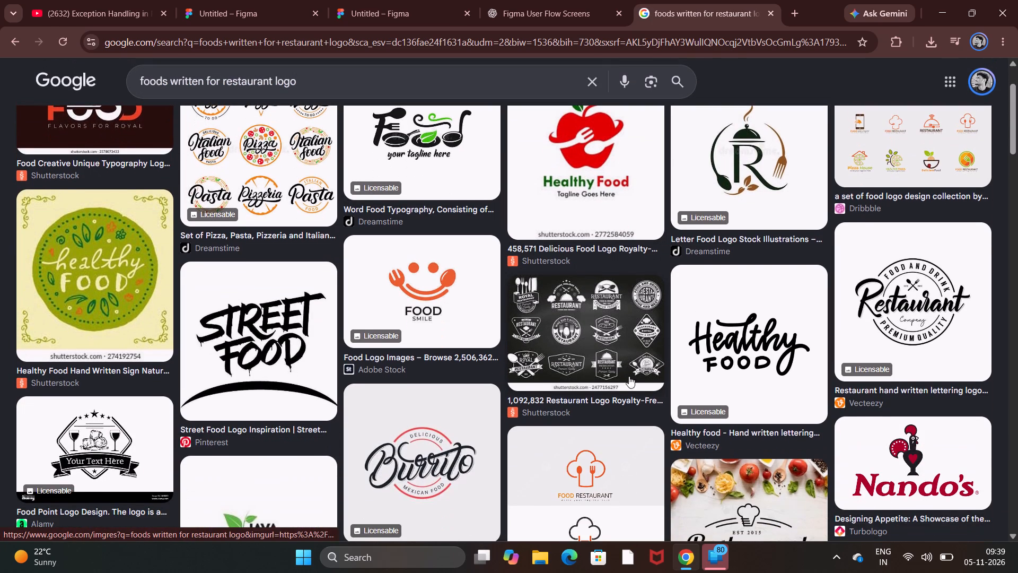
scroll(628, 379, "down", 1)
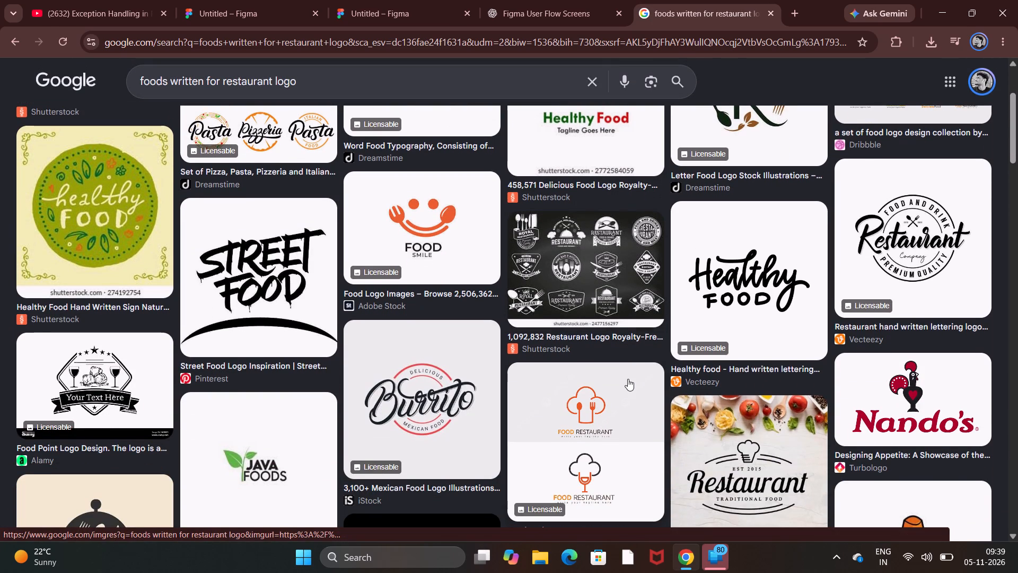
scroll(628, 379, "down", 3)
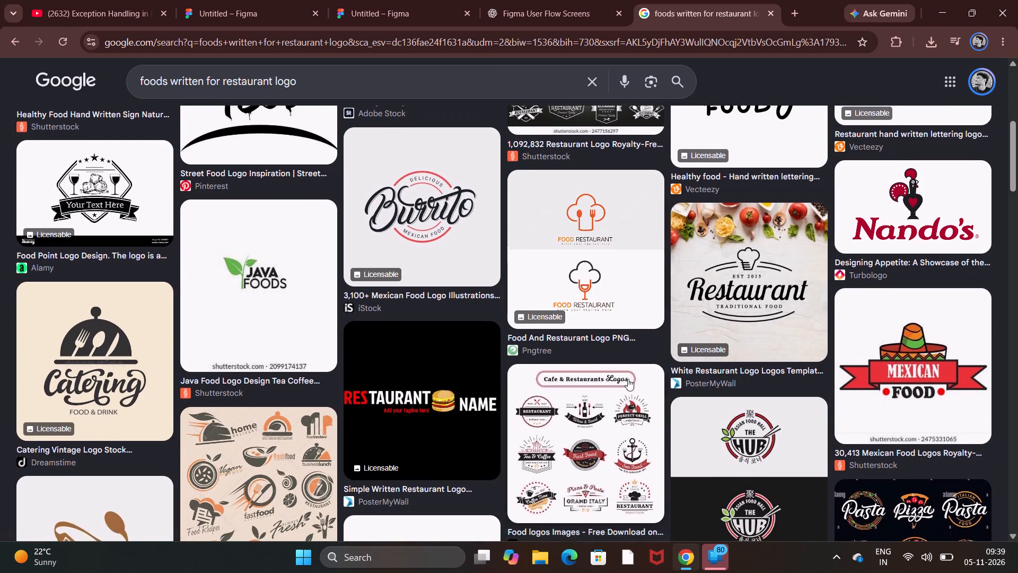
scroll(628, 379, "down", 2)
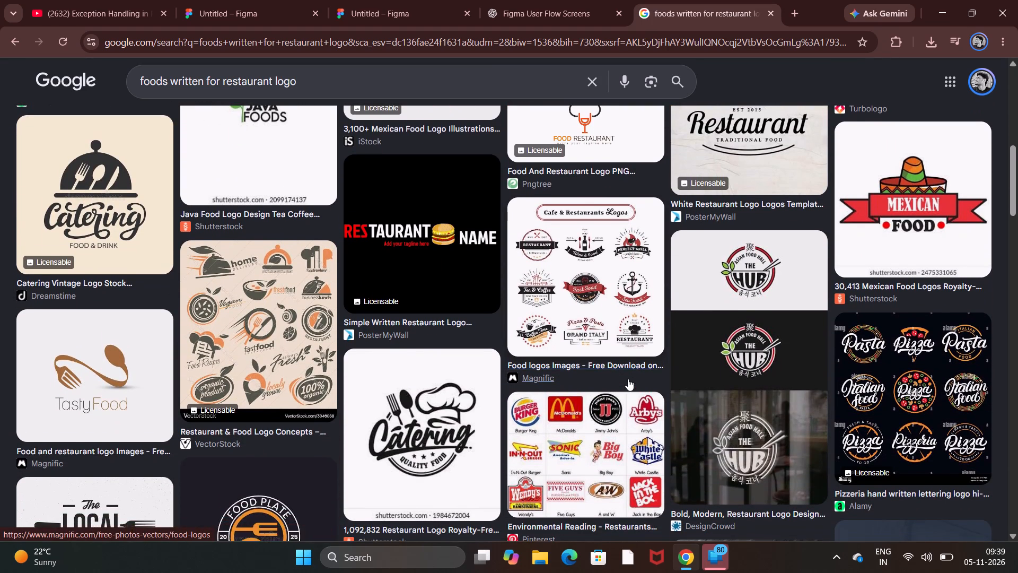
scroll(628, 379, "down", 2)
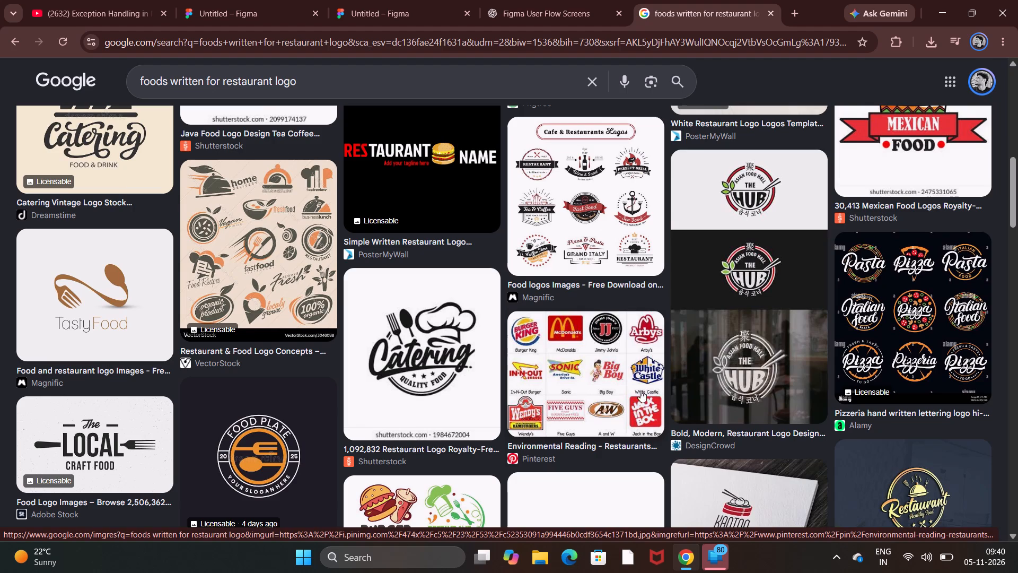
scroll(712, 437, "down", 2)
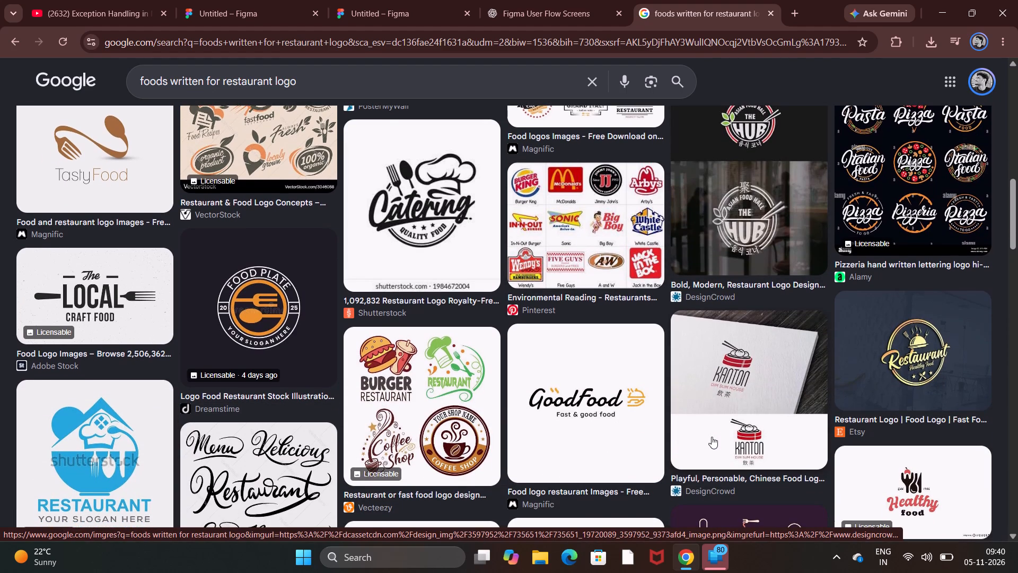
scroll(620, 447, "down", 2)
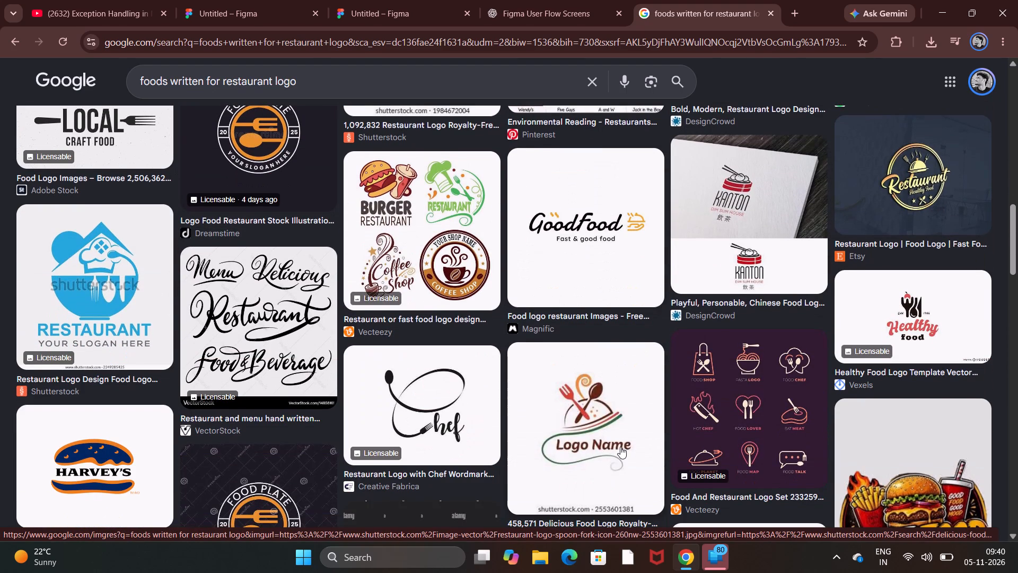
scroll(620, 447, "down", 3)
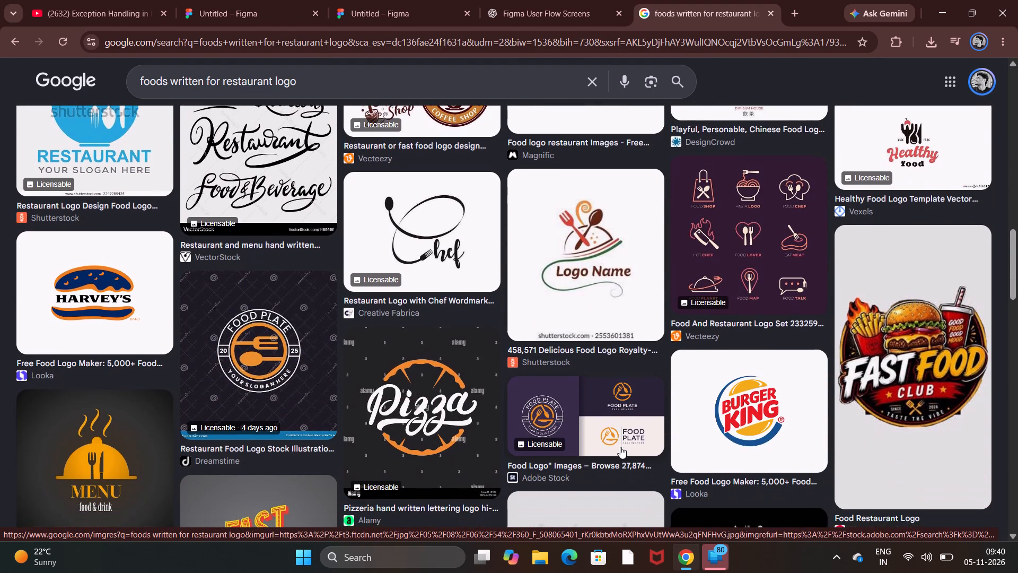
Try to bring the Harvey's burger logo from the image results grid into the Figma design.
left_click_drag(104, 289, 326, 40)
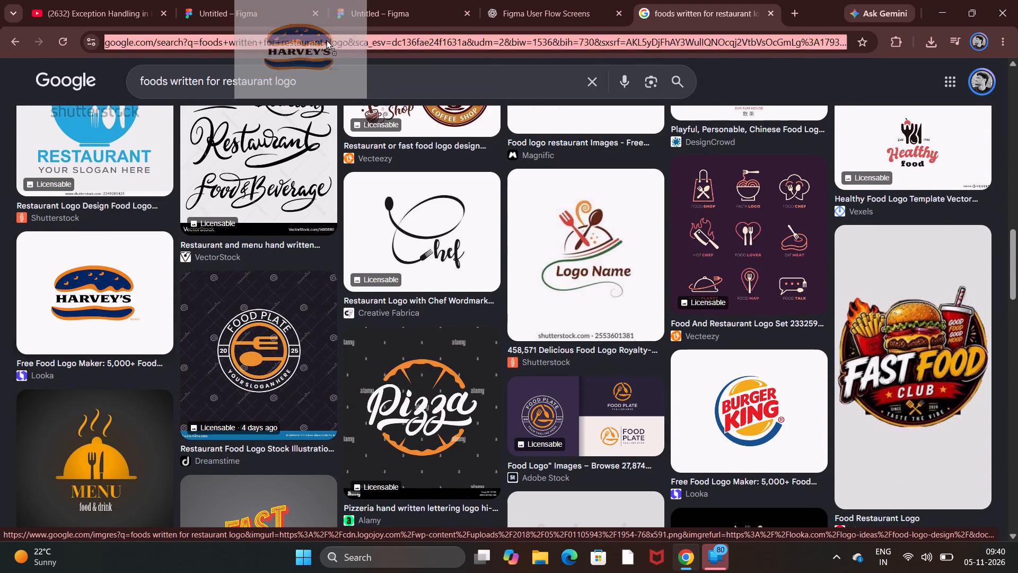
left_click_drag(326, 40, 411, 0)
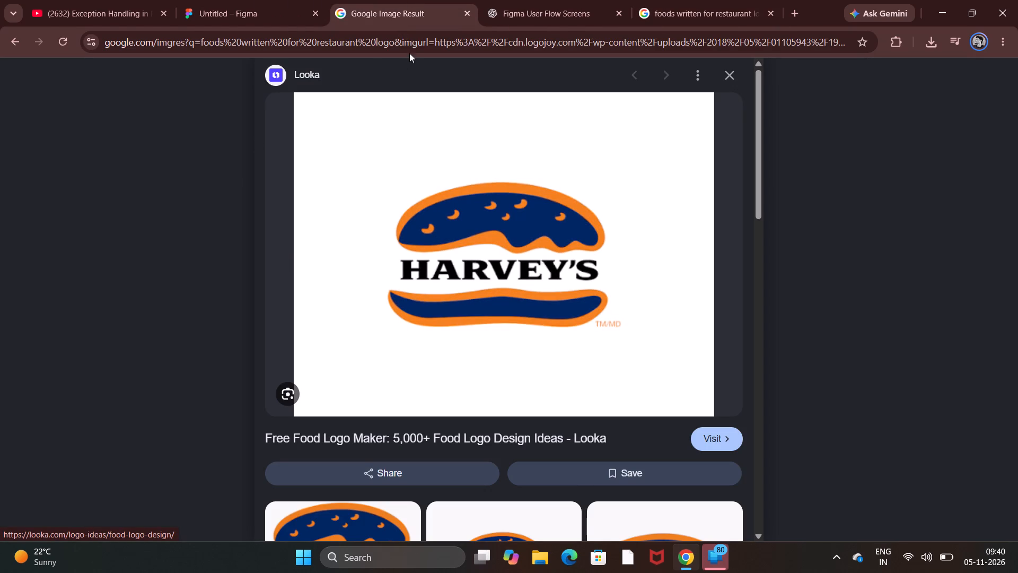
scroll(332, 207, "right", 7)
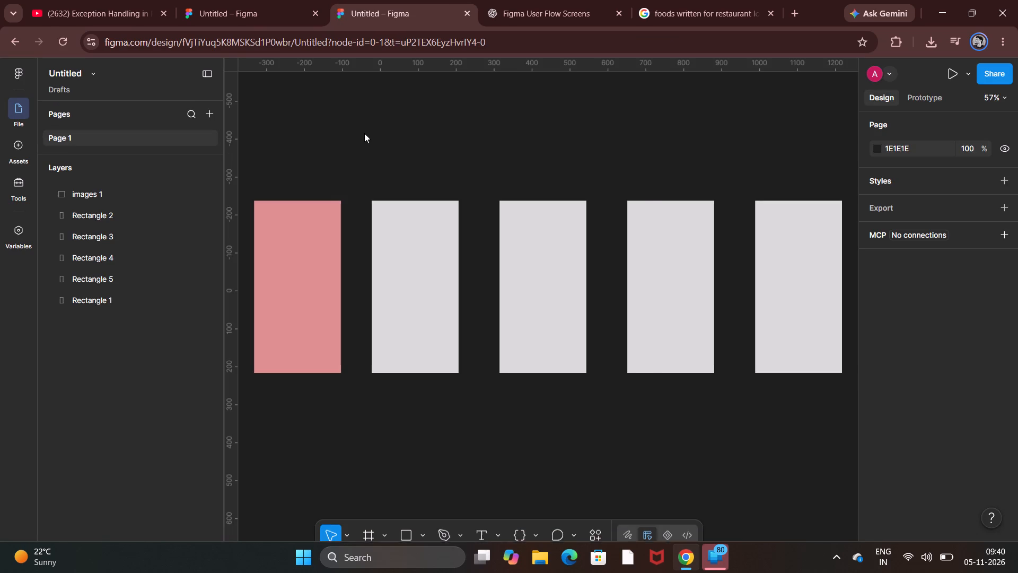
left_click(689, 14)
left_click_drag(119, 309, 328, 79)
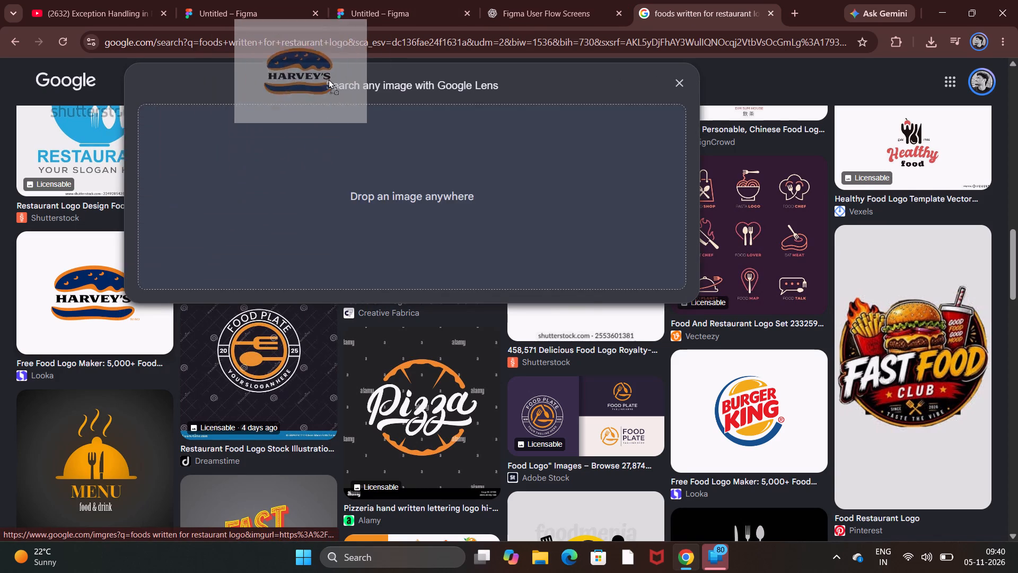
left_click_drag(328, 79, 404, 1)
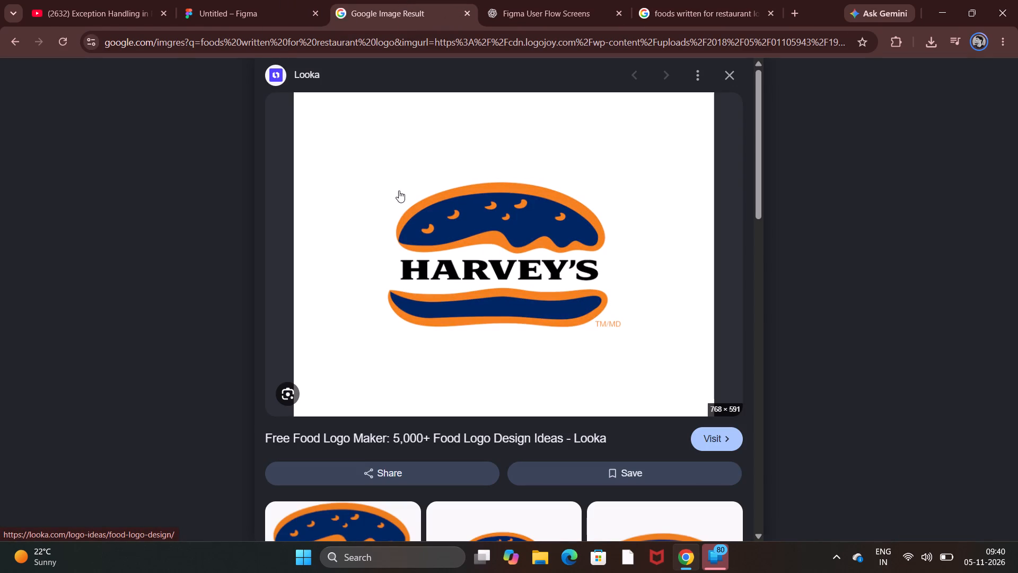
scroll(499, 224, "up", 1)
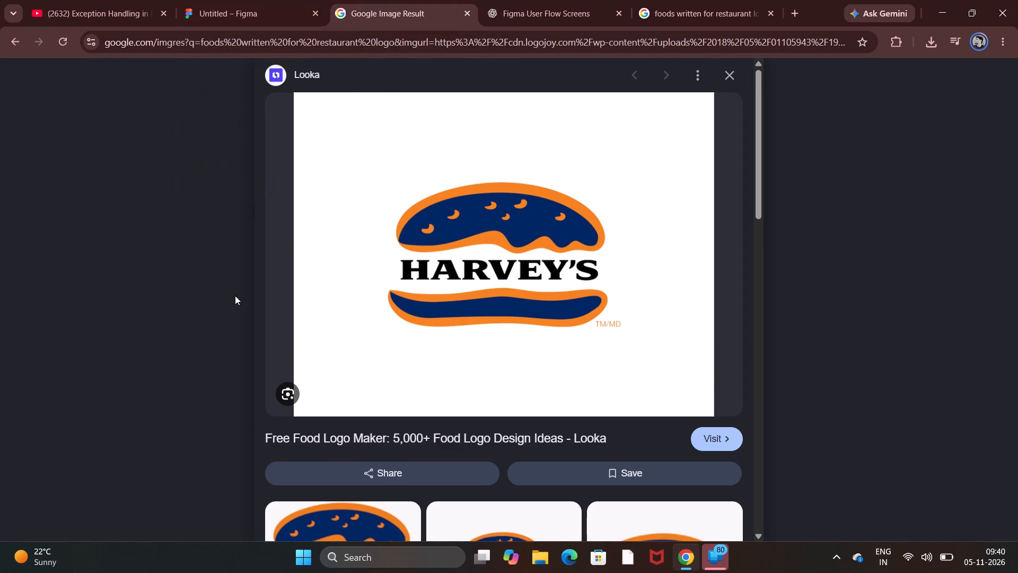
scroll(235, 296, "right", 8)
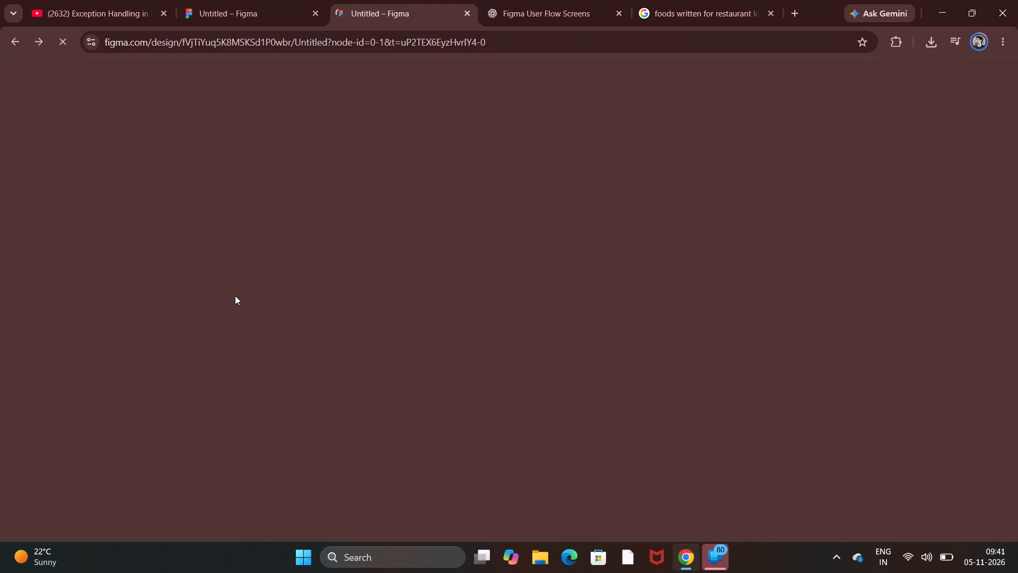
Place the Harvey's logo from its enlarged image preview onto the Figma canvas over the pink first screen.
left_click(678, 10)
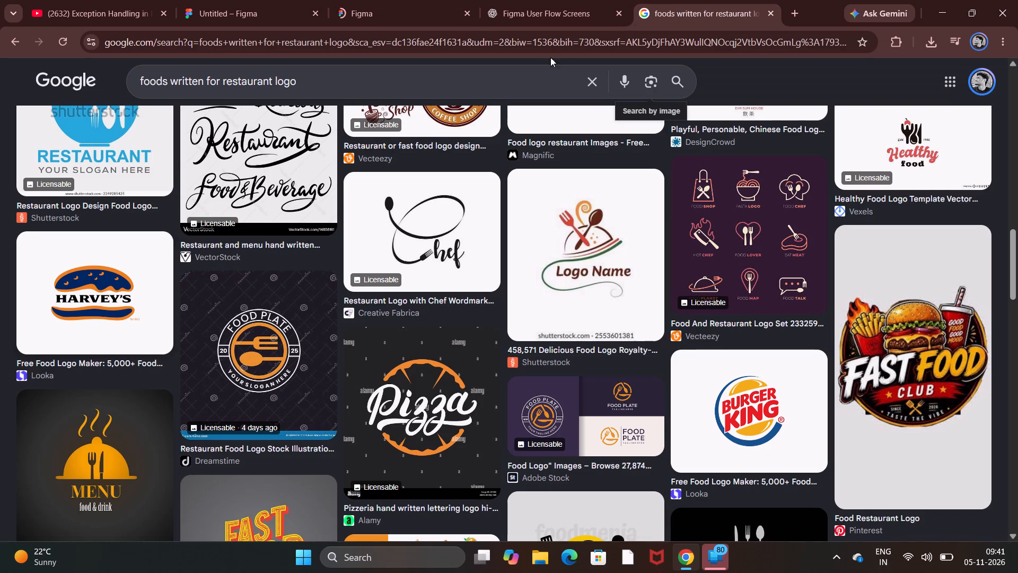
left_click(85, 293)
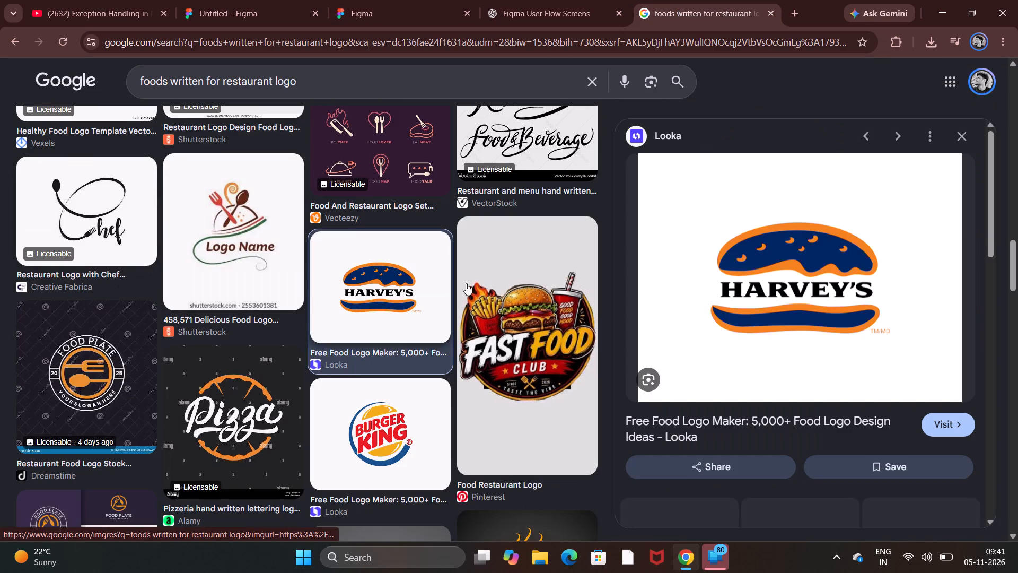
left_click_drag(718, 293, 585, 198)
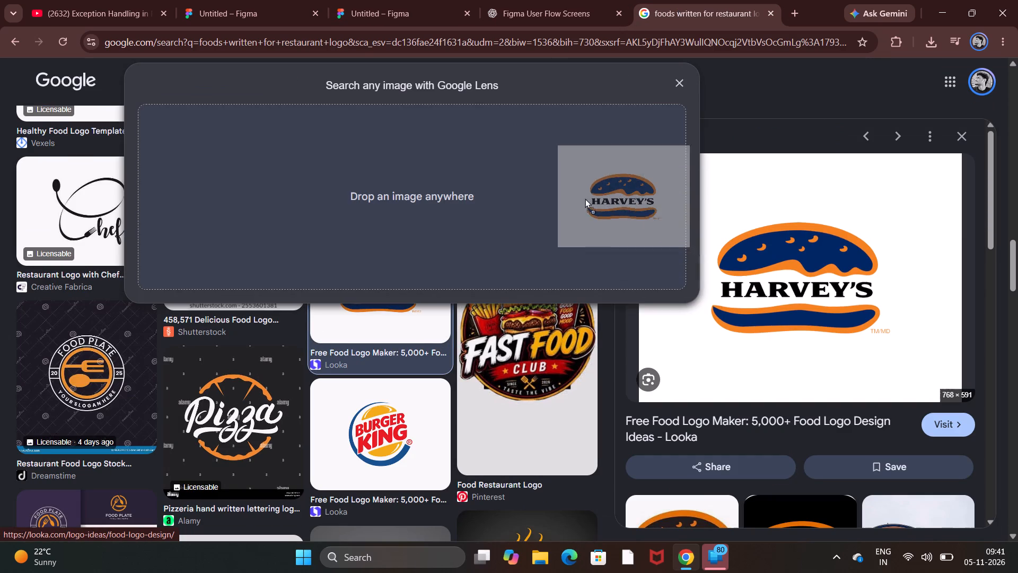
left_click_drag(585, 198, 370, 5)
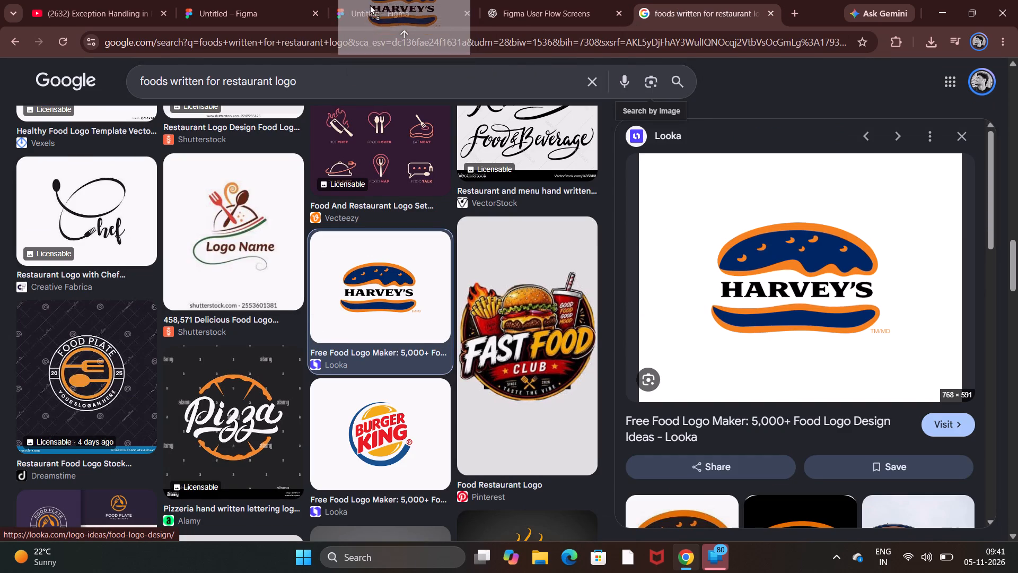
left_click_drag(370, 5, 385, 111)
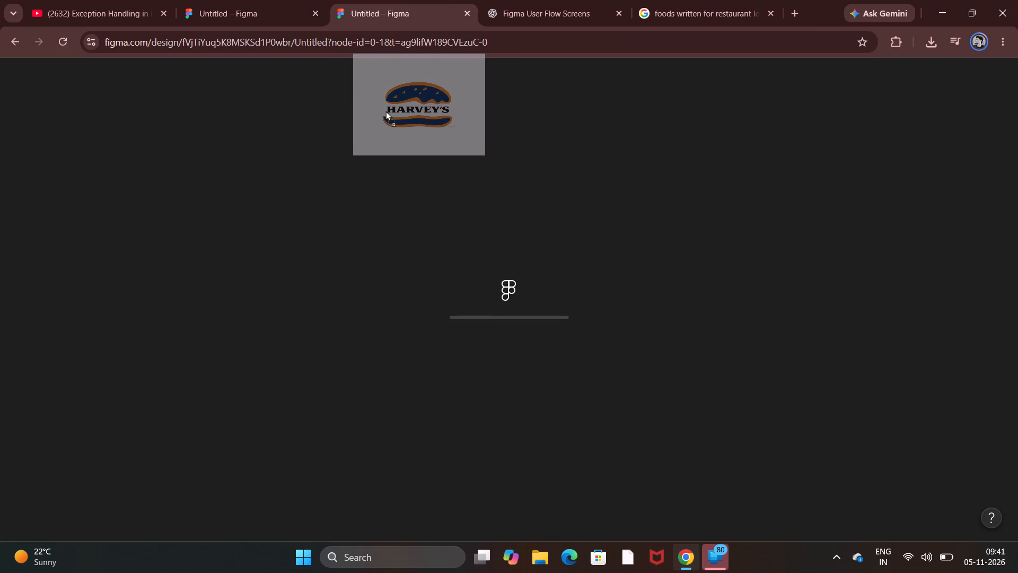
left_click_drag(385, 111, 306, 255)
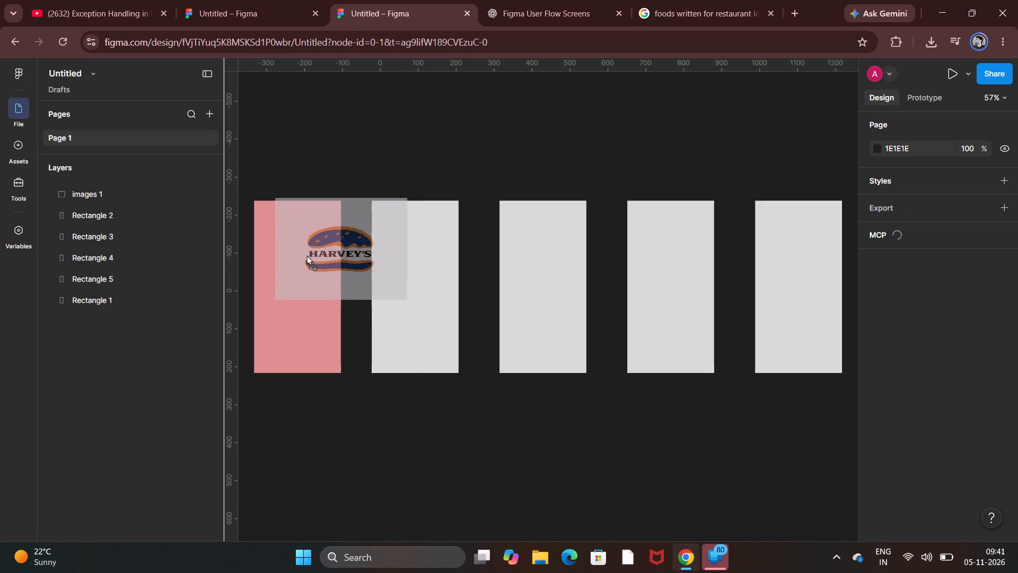
left_click_drag(306, 255, 287, 269)
scroll(287, 269, "right", 2)
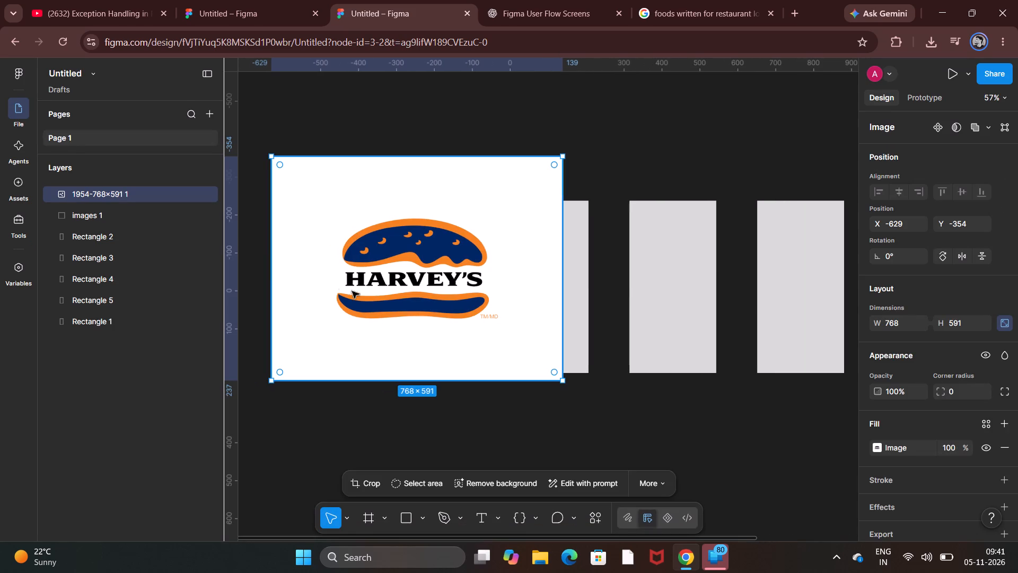
Scale the Harvey's logo image to 229 × 176 and position it across the upper part of the pink first screen.
left_click_drag(510, 379, 454, 280)
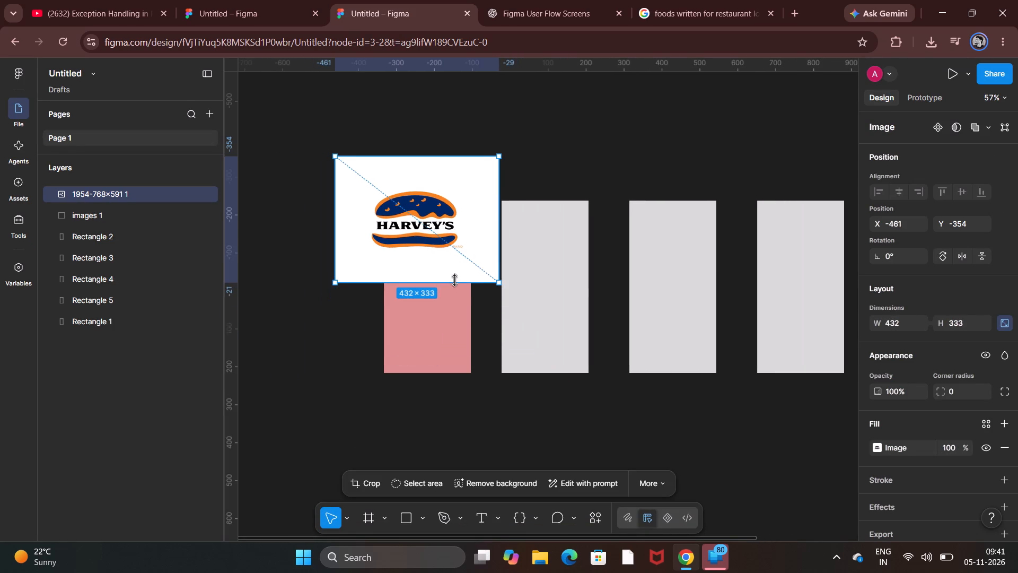
left_click_drag(454, 280, 454, 279)
left_click_drag(417, 212, 432, 263)
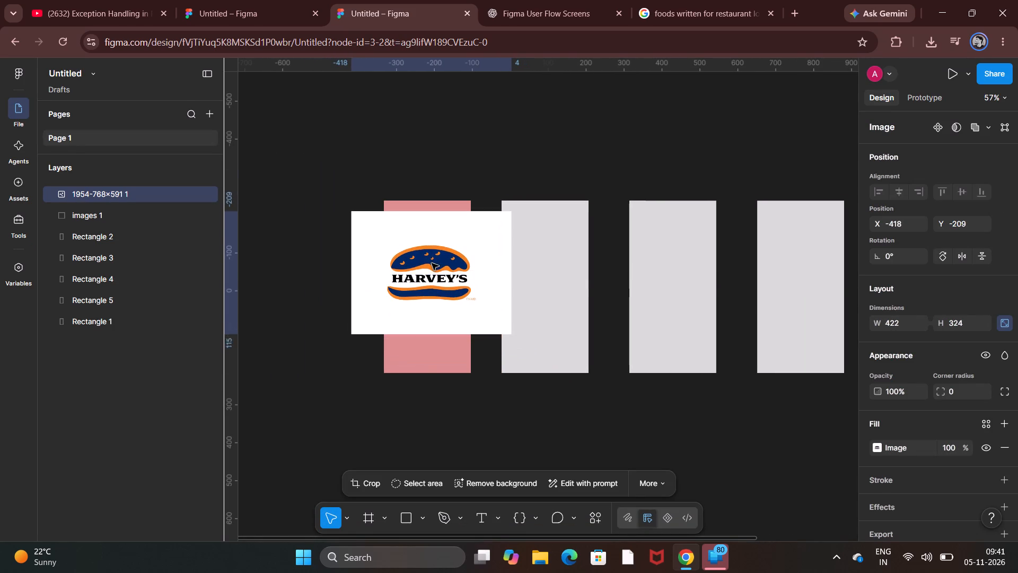
left_click_drag(432, 263, 432, 262)
left_click_drag(477, 328, 469, 276)
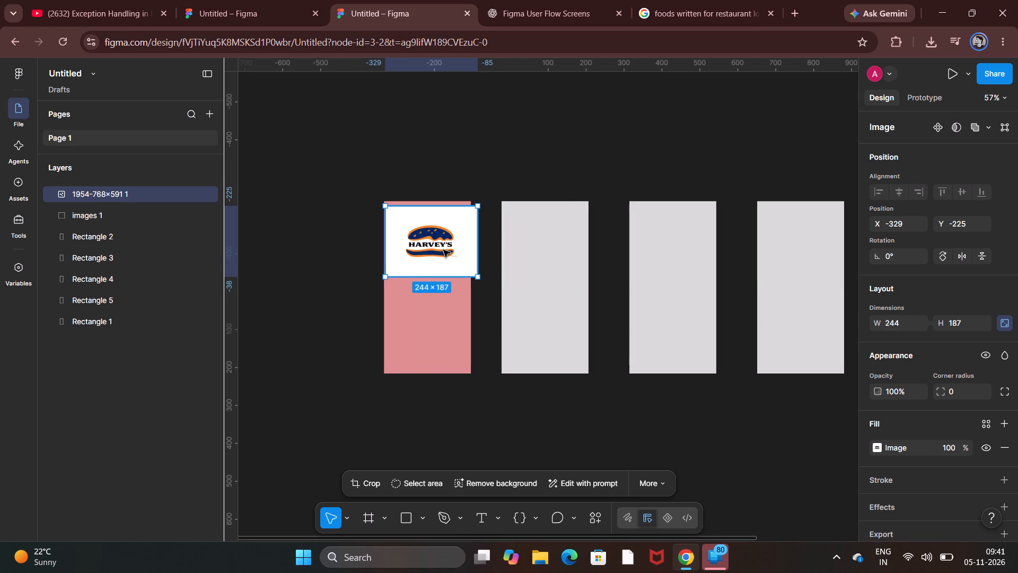
left_click(463, 221)
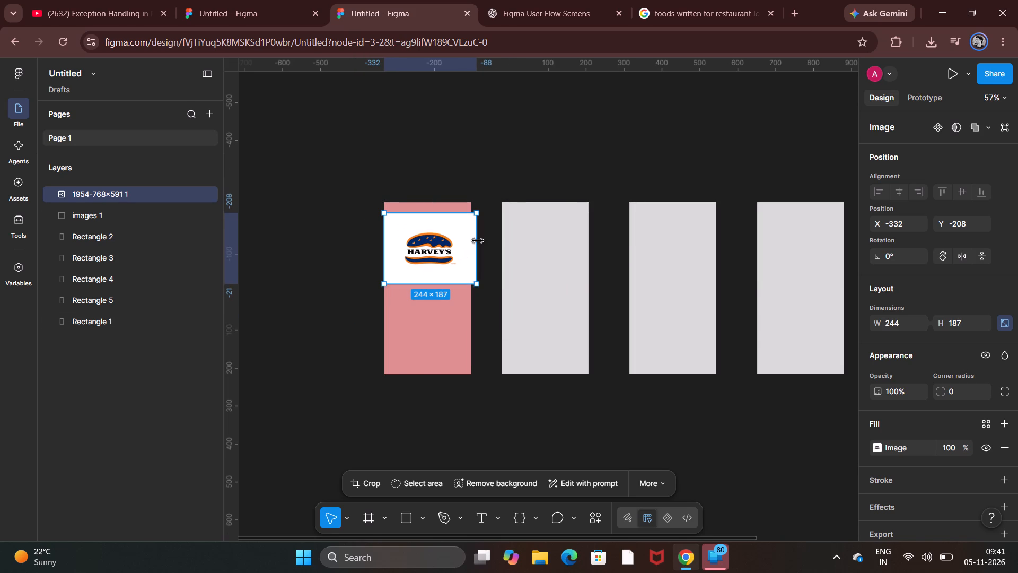
left_click_drag(478, 241, 468, 241)
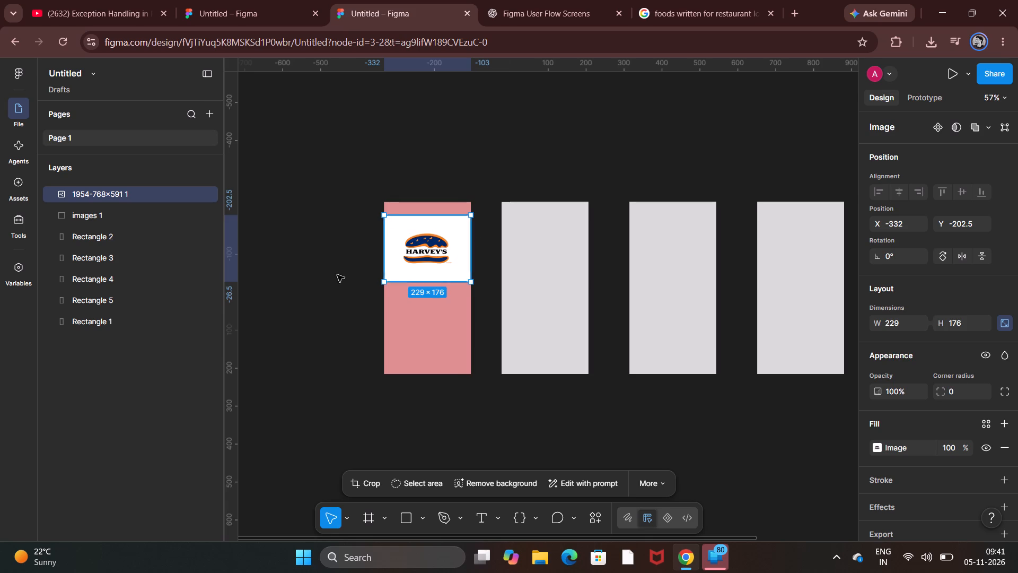
left_click(325, 276)
left_click(461, 238)
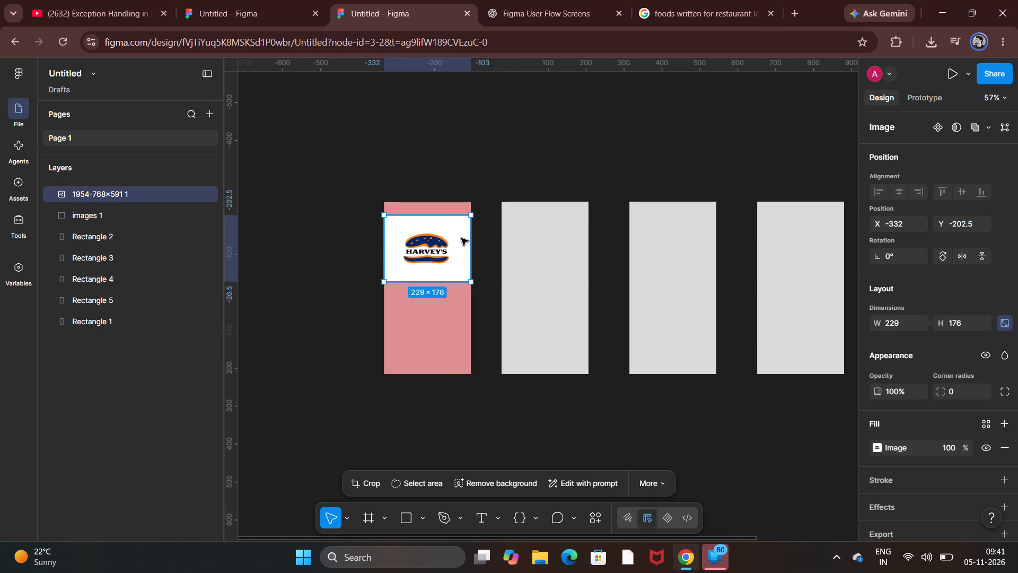
Copy the fill colour code DC8F8F from the pink first screen's rectangle.
left_click(419, 347)
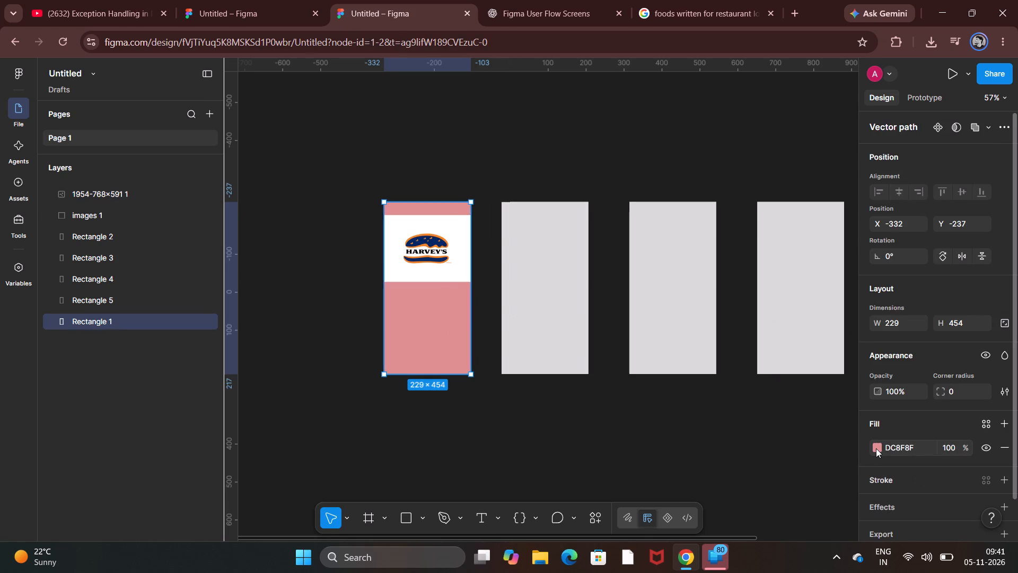
left_click(876, 448)
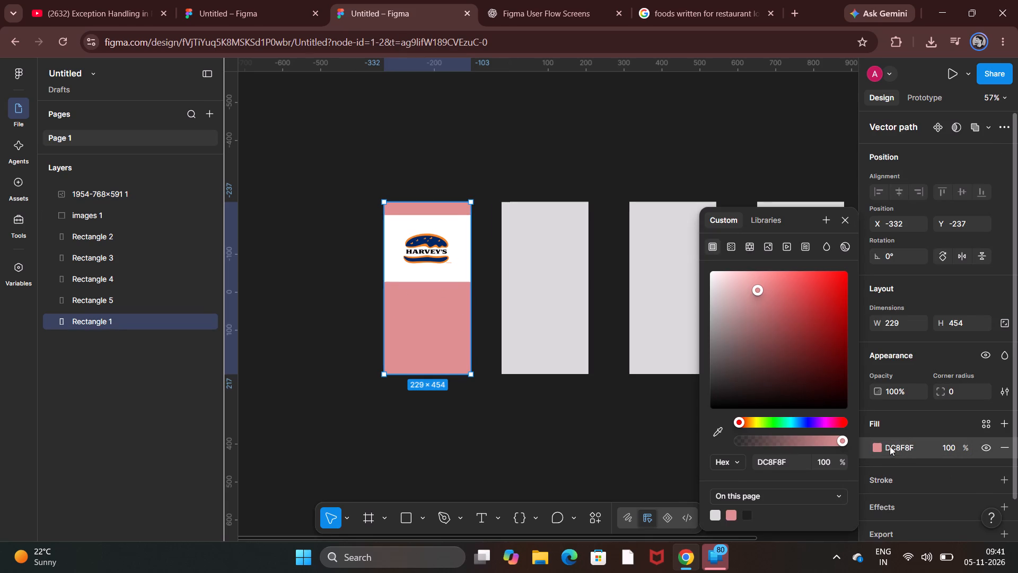
double_click(890, 446)
key("ctrl+c")
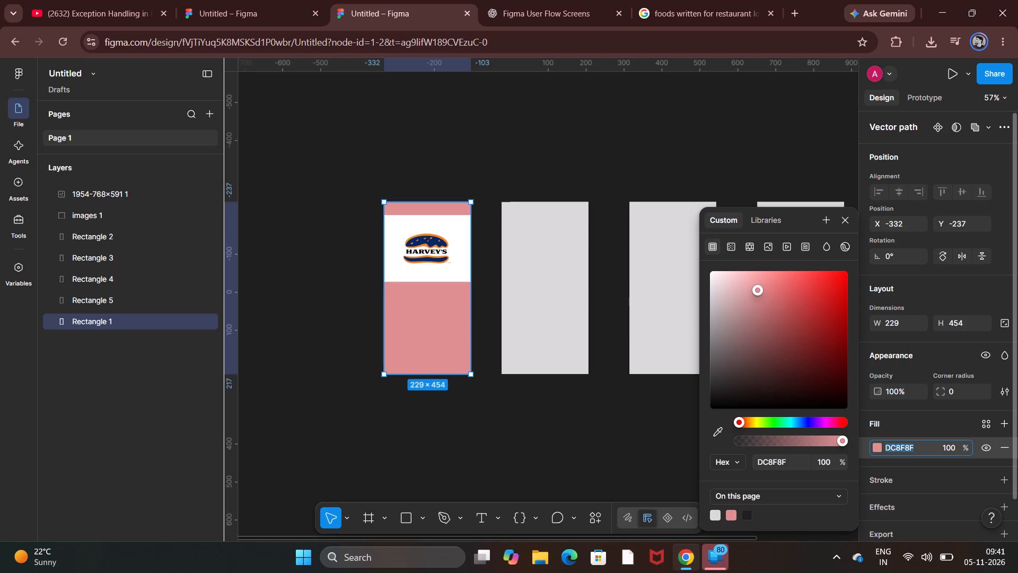
left_click(490, 481)
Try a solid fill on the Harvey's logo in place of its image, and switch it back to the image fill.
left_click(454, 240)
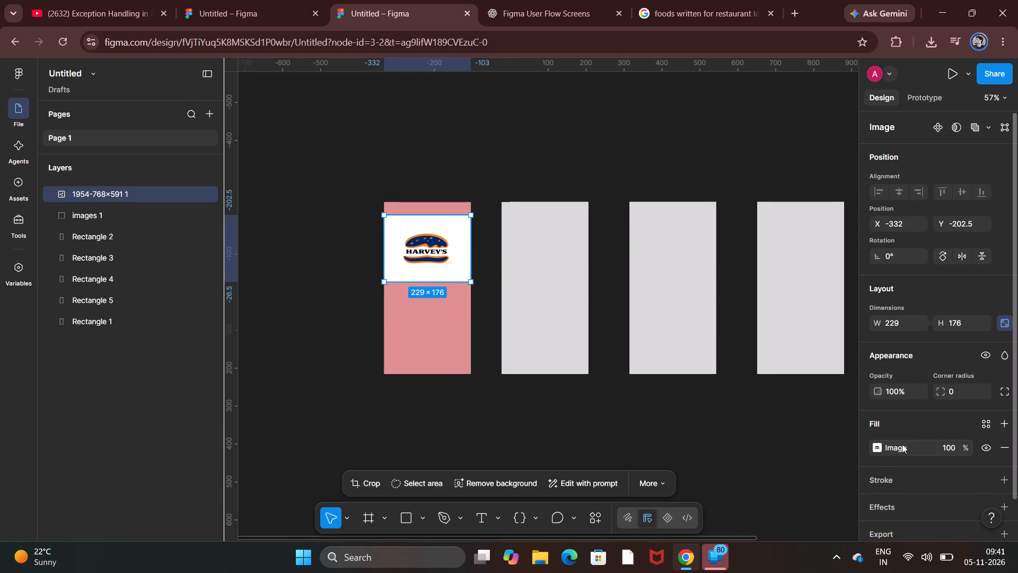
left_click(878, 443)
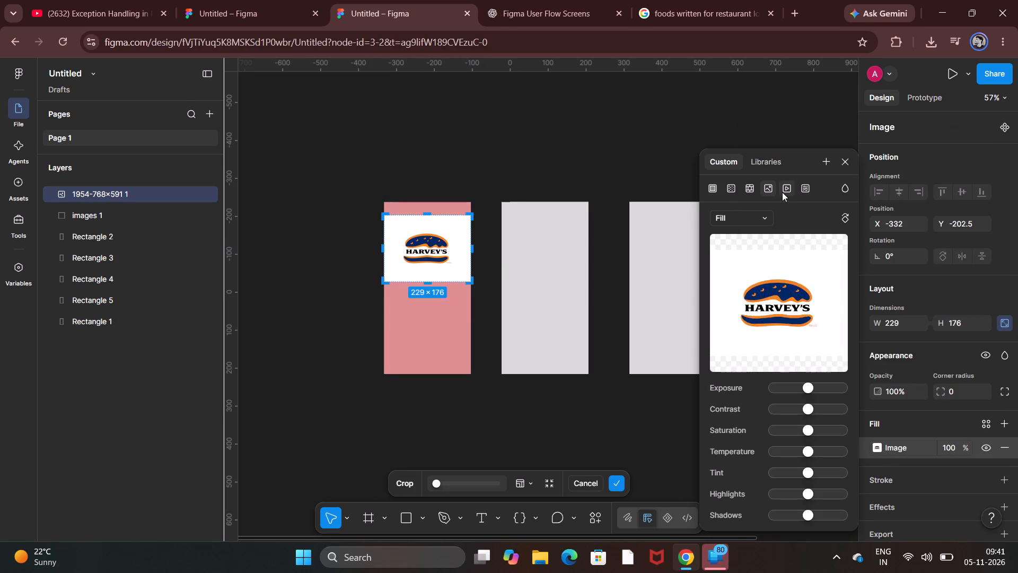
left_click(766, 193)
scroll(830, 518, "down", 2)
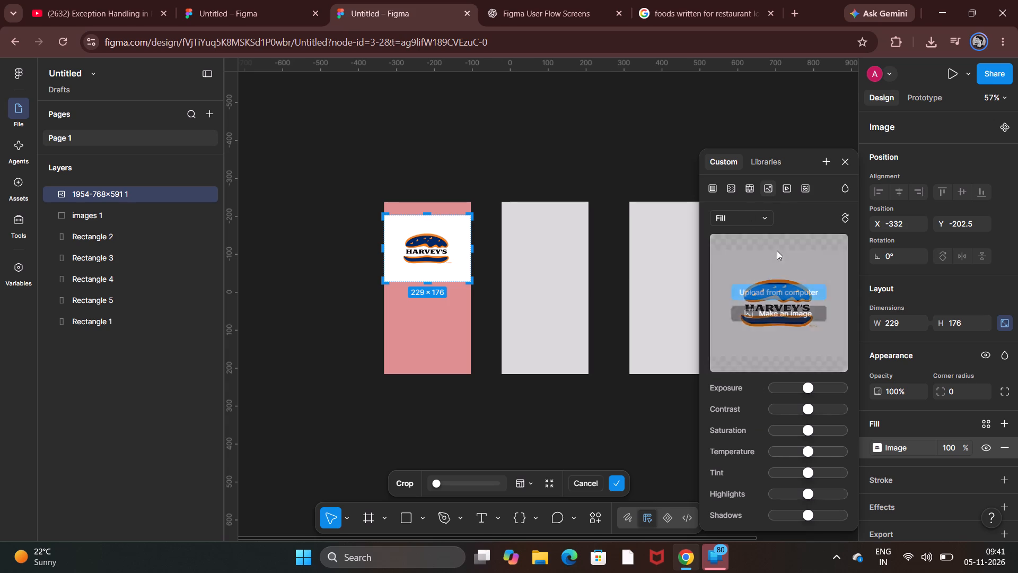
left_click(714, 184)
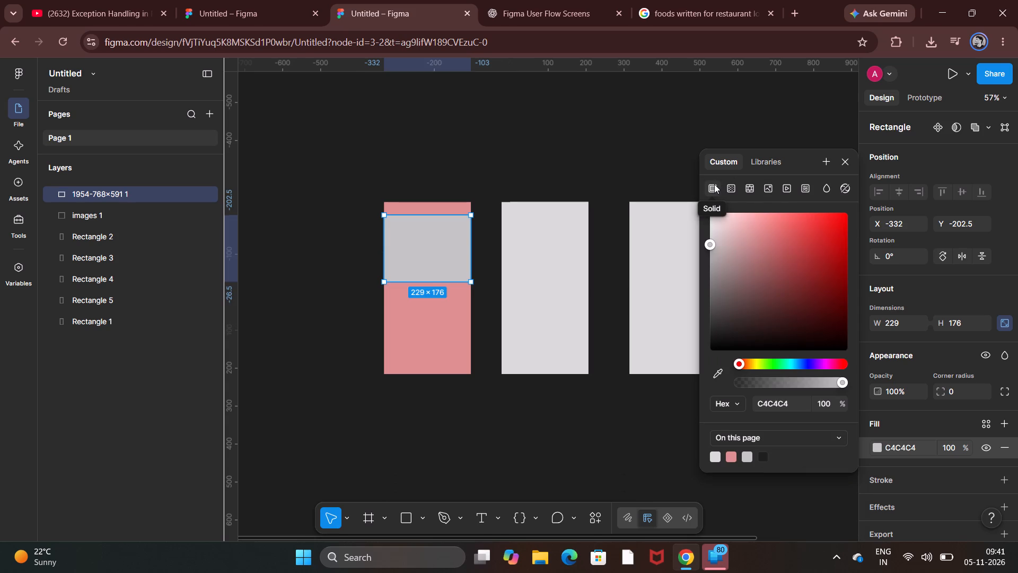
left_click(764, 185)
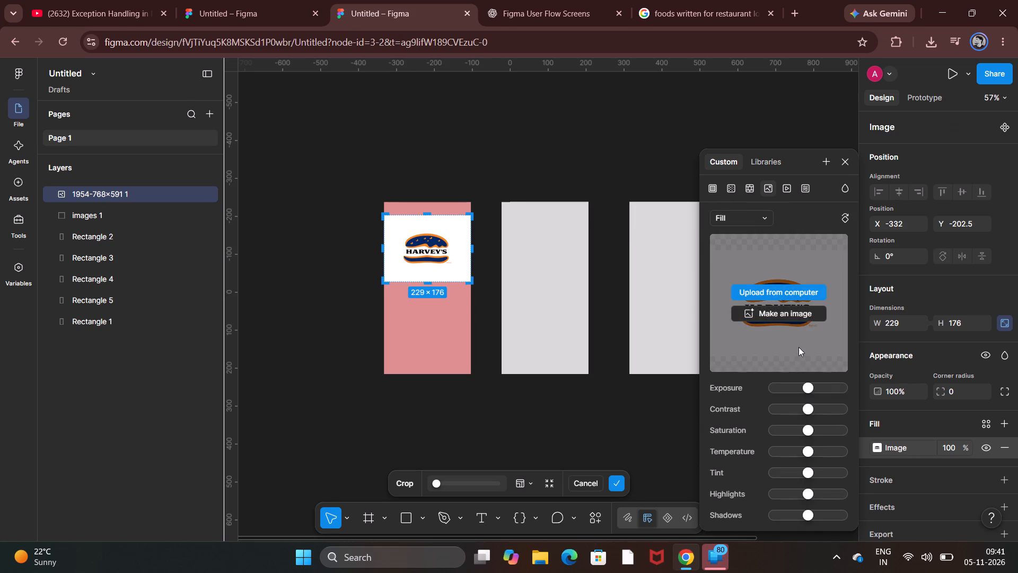
Examine the Harvey's logo's image fill settings and properties for a way to recolour its white background.
left_click(798, 347)
scroll(760, 445, "down", 2)
scroll(760, 445, "up", 1)
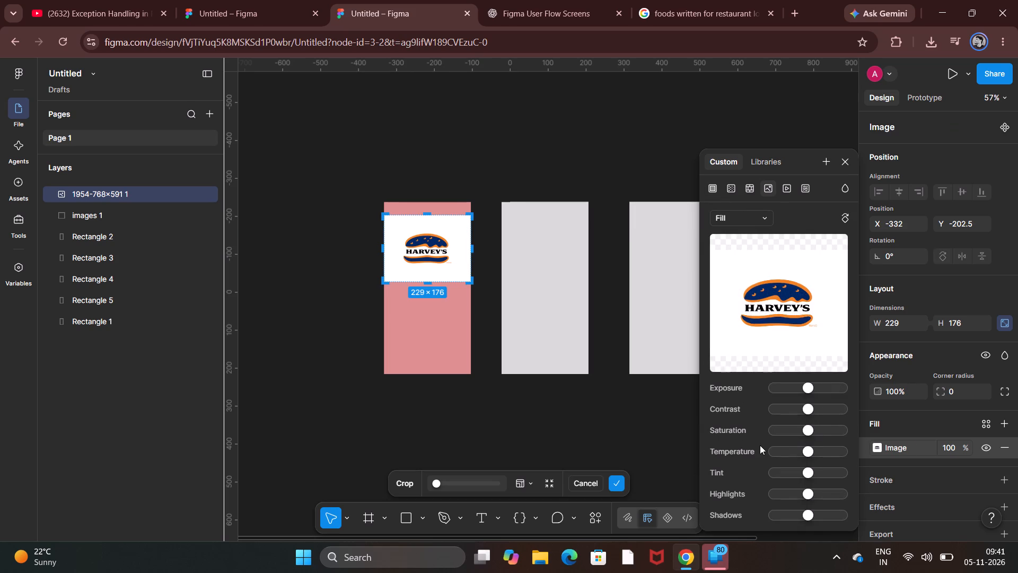
scroll(892, 461, "down", 1)
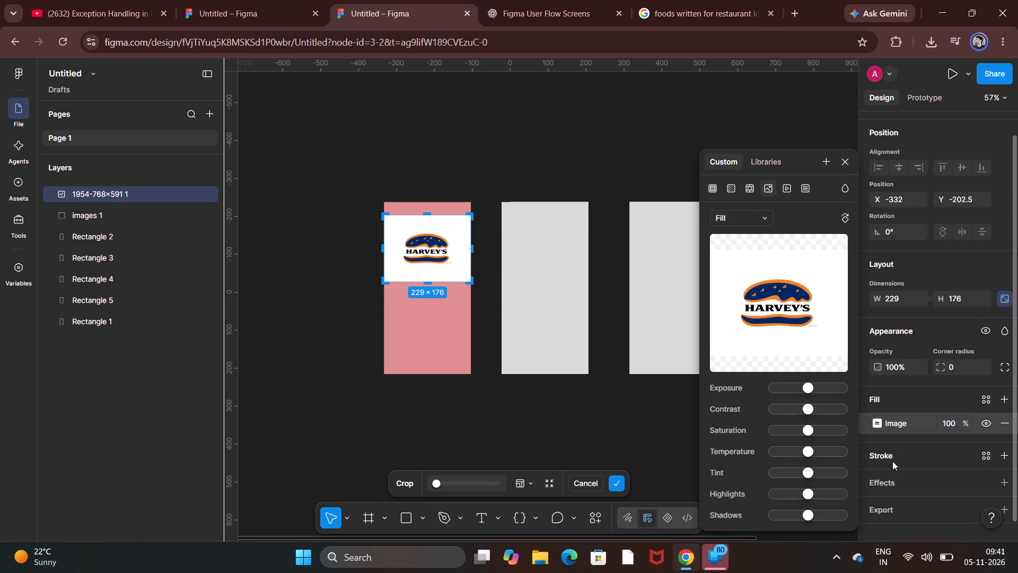
double_click(896, 424)
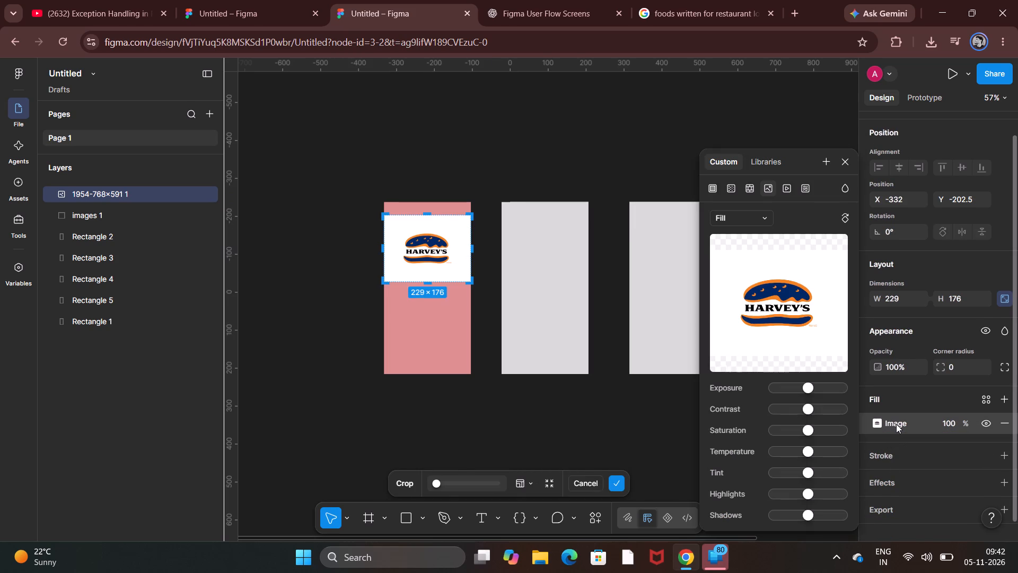
left_click(896, 424)
left_click(896, 424)
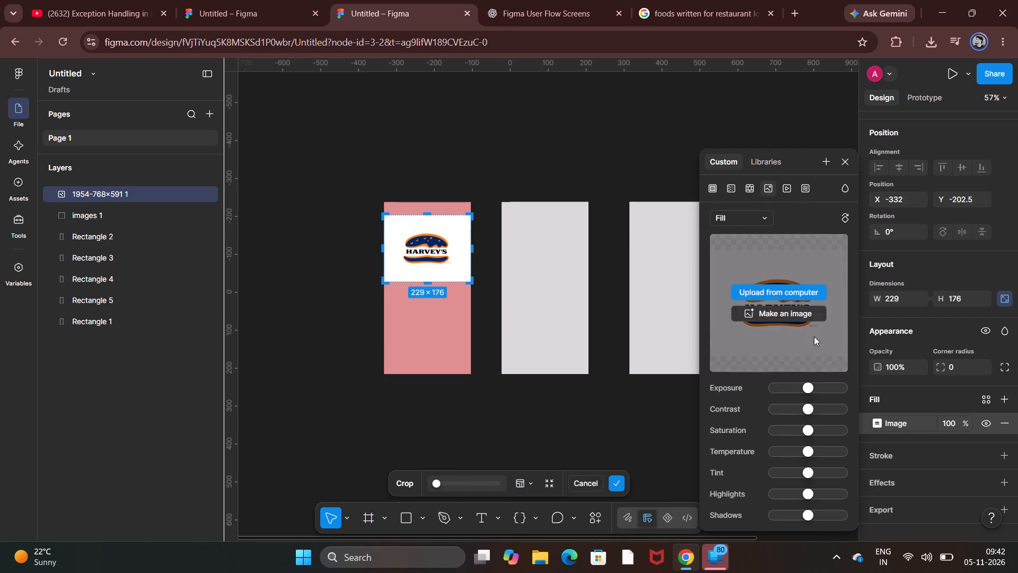
scroll(781, 440, "down", 1)
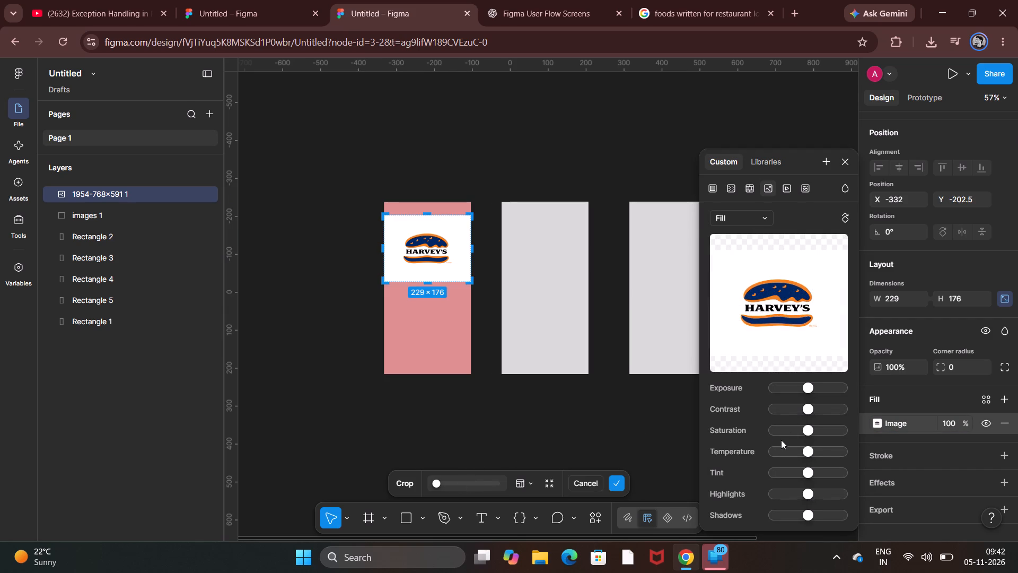
scroll(931, 413, "down", 1)
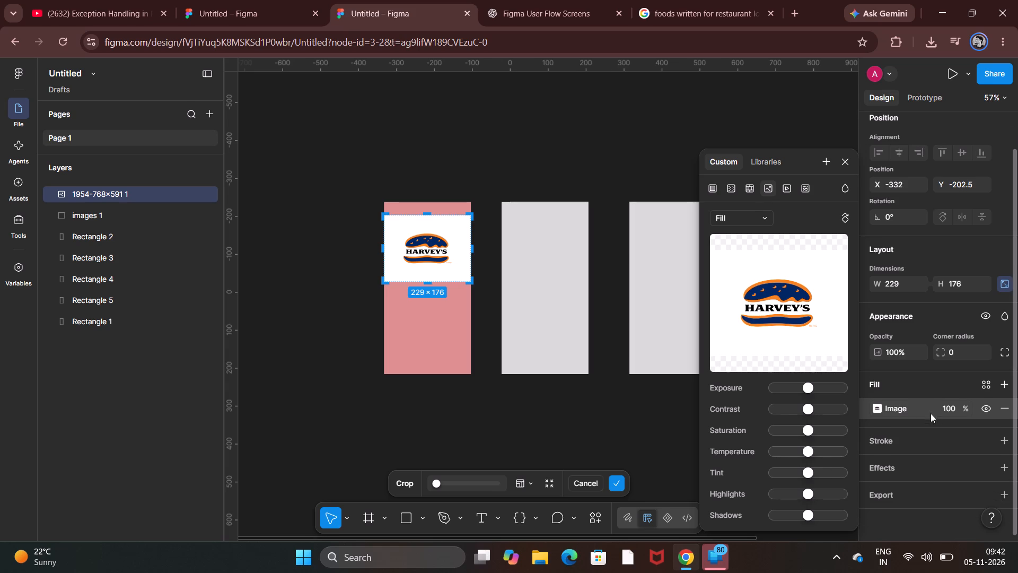
scroll(919, 378, "down", 1)
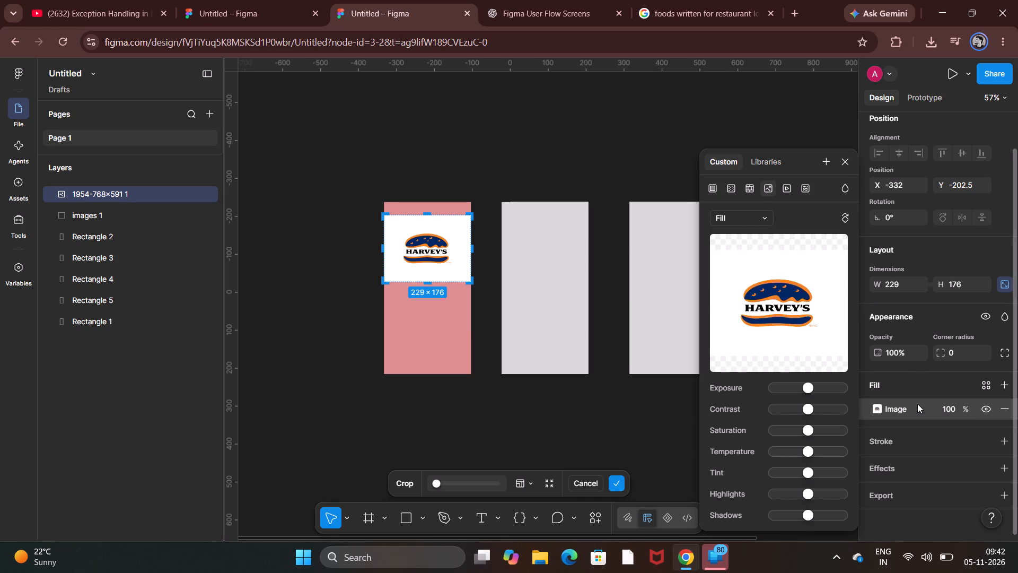
scroll(902, 406, "down", 1)
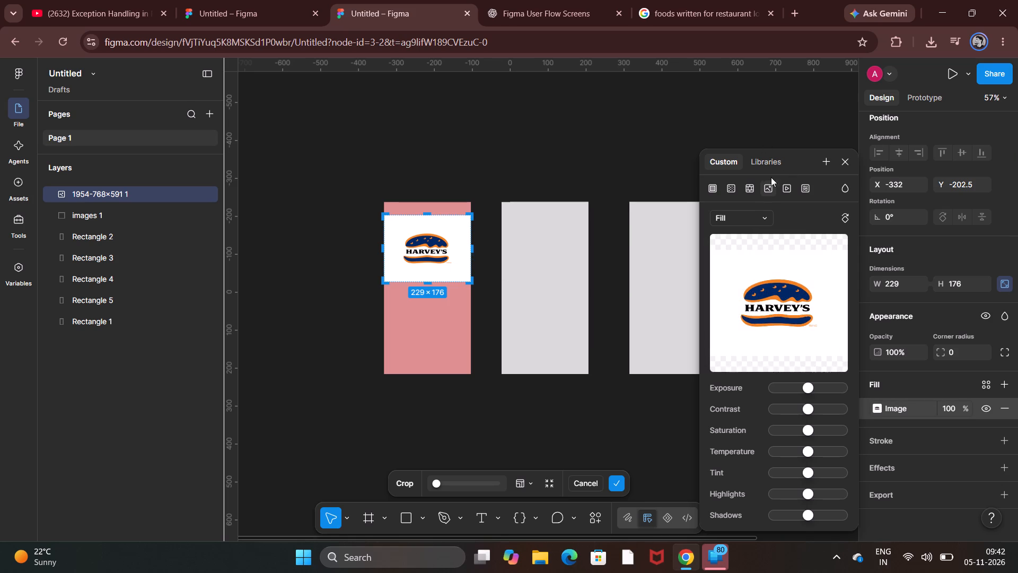
left_click(748, 181)
left_click(769, 185)
Select the images 1 layer, the pink square lying behind the Harvey's logo on the first screen.
right_click(156, 206)
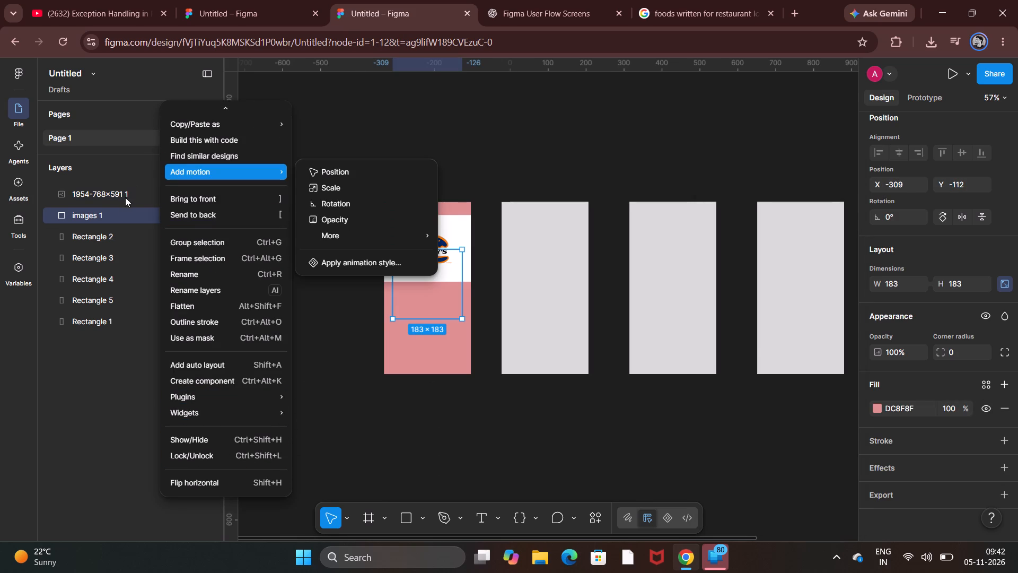
left_click(111, 213)
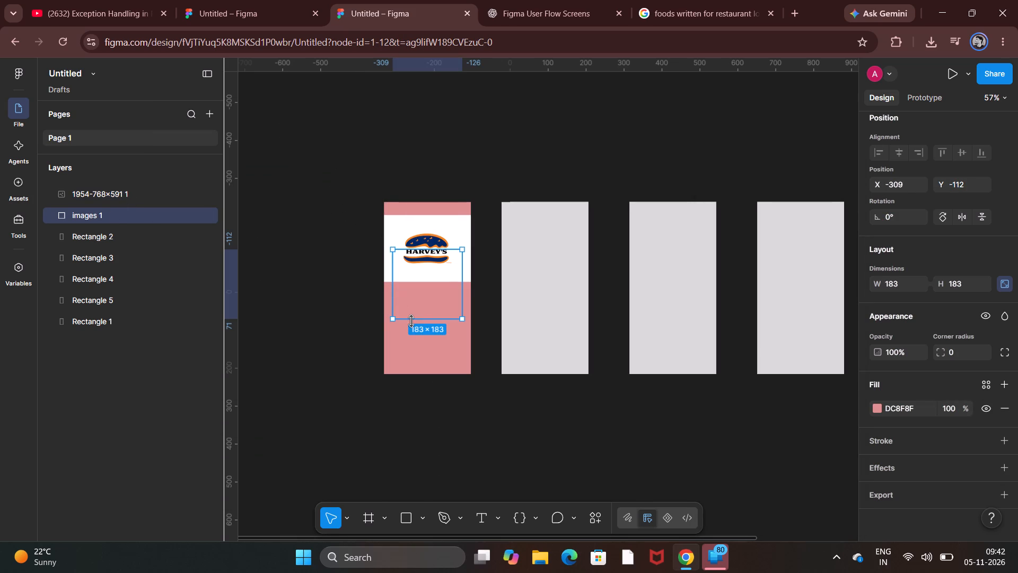
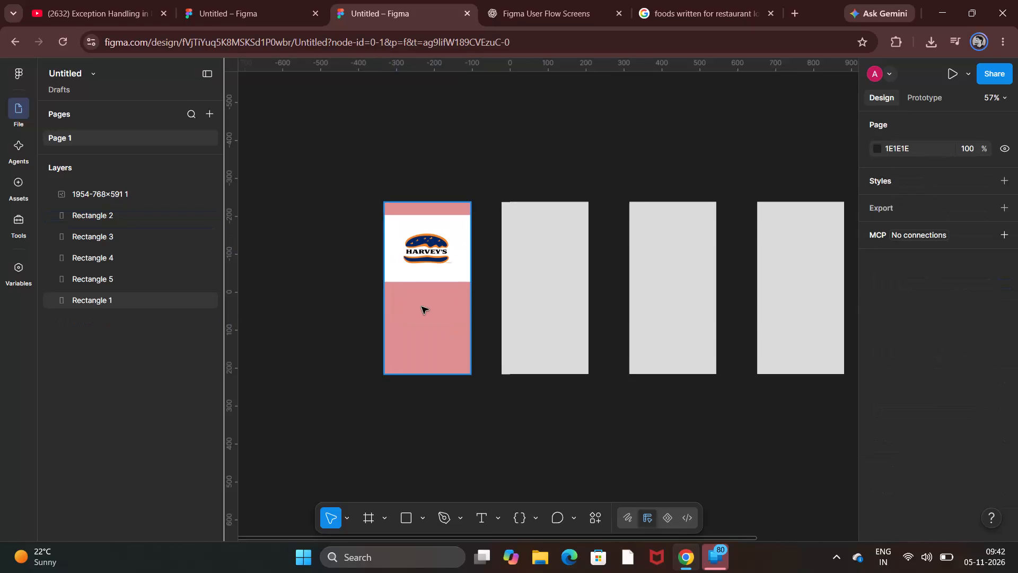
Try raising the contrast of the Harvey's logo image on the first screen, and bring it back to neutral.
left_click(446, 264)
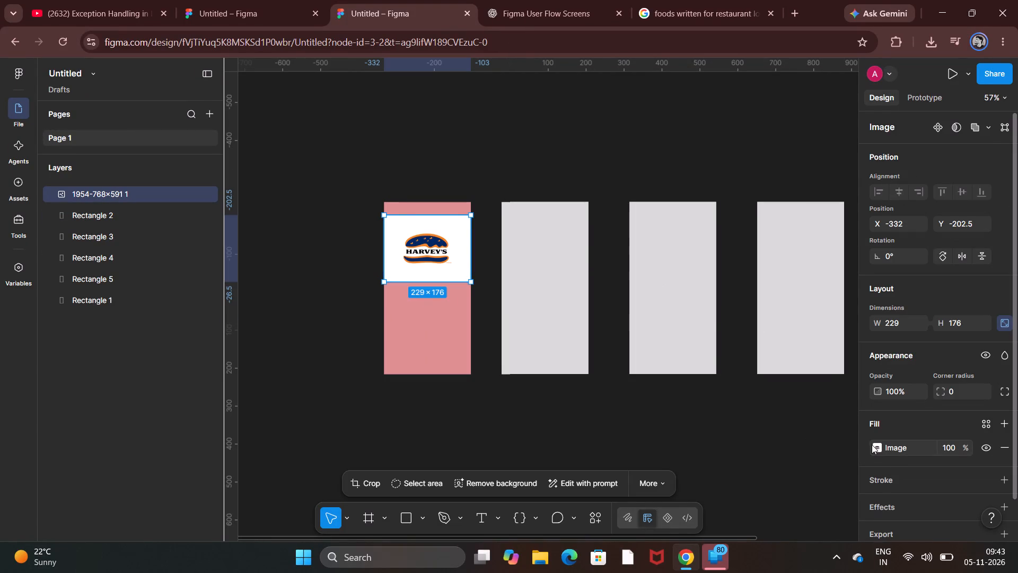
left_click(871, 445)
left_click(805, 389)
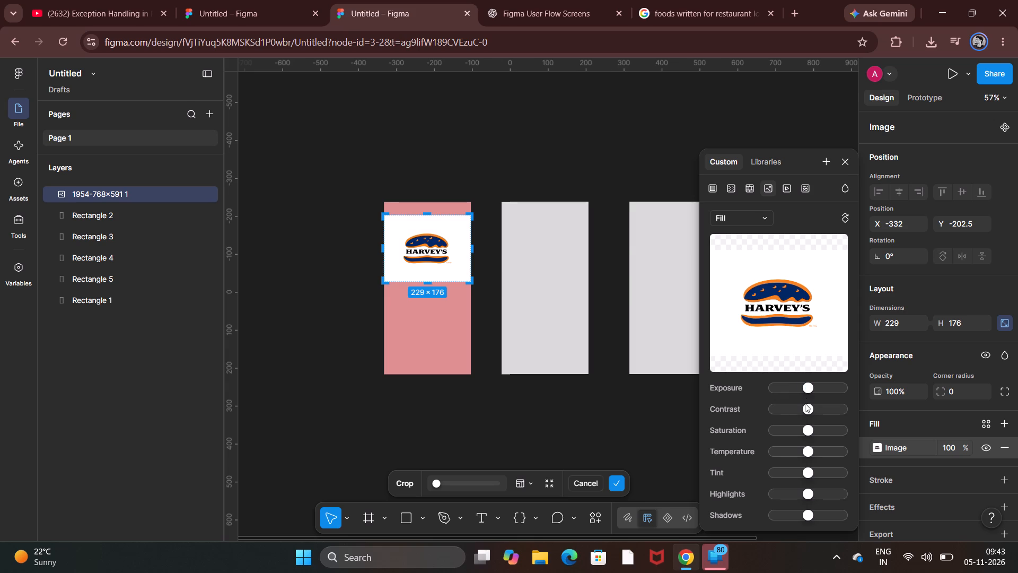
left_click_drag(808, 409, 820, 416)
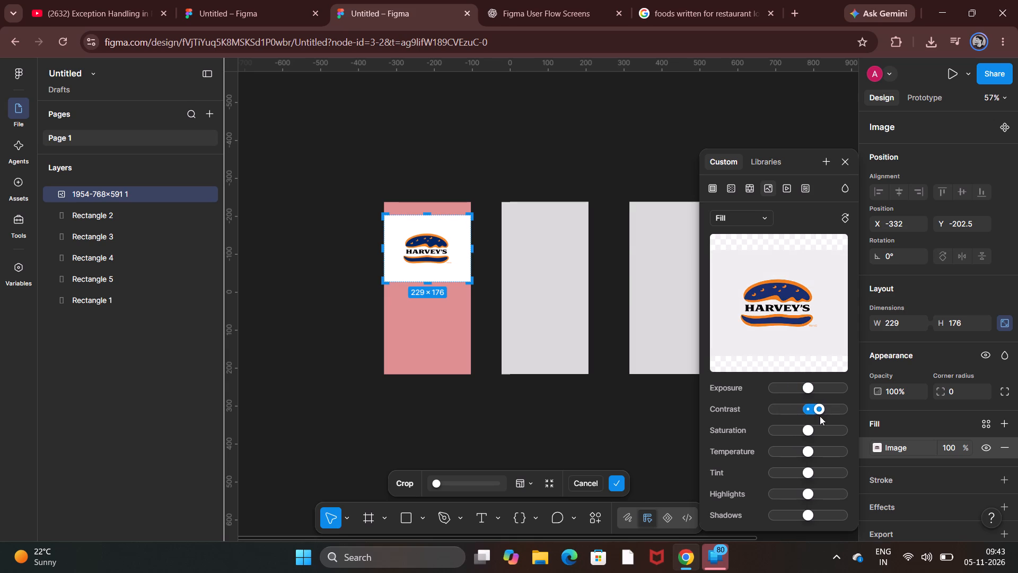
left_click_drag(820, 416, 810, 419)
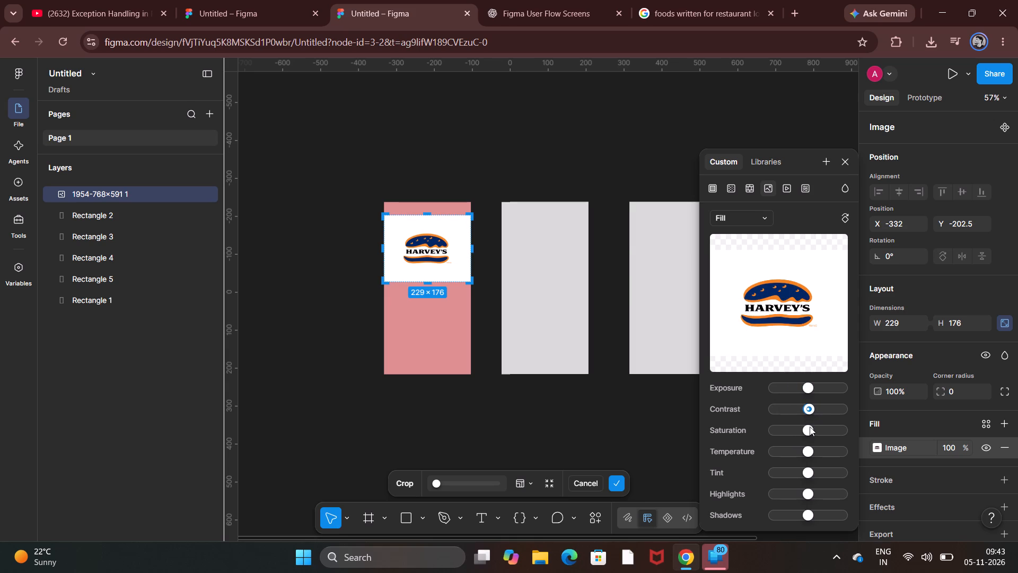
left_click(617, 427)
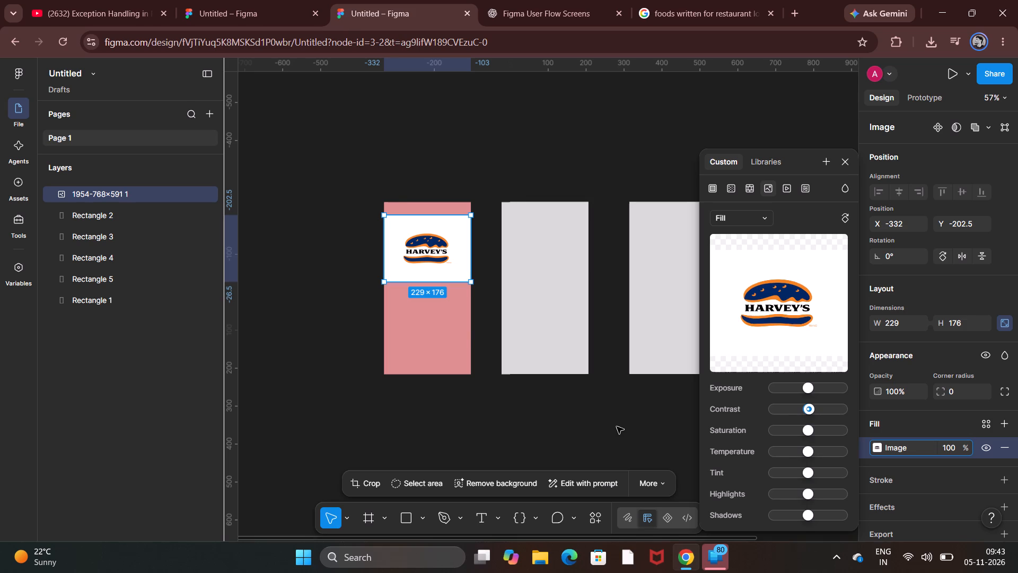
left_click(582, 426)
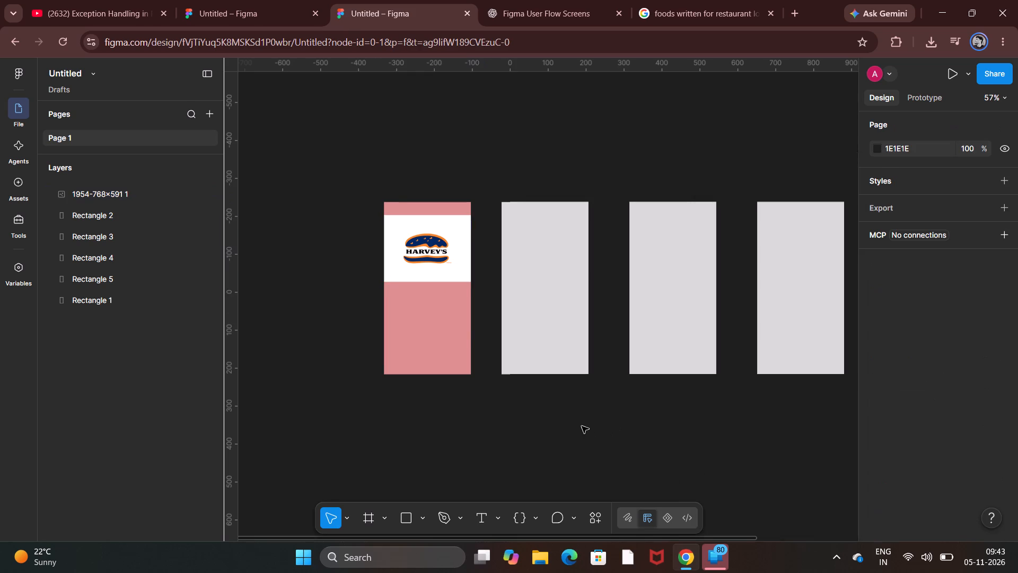
Add a second solid fill in DC8F8F at 20% opacity over the Harvey's logo image.
left_click(455, 228)
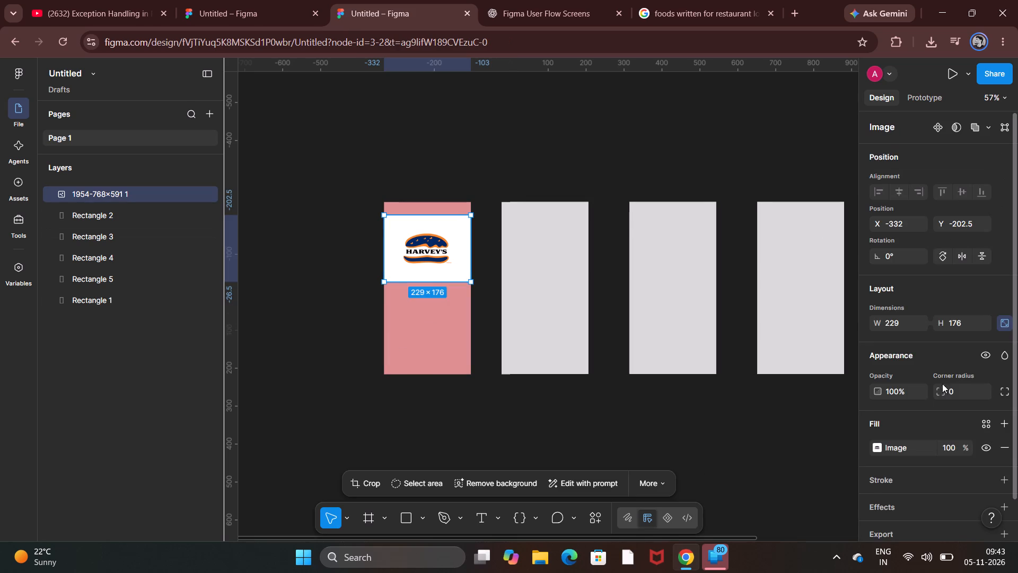
scroll(923, 442, "down", 3)
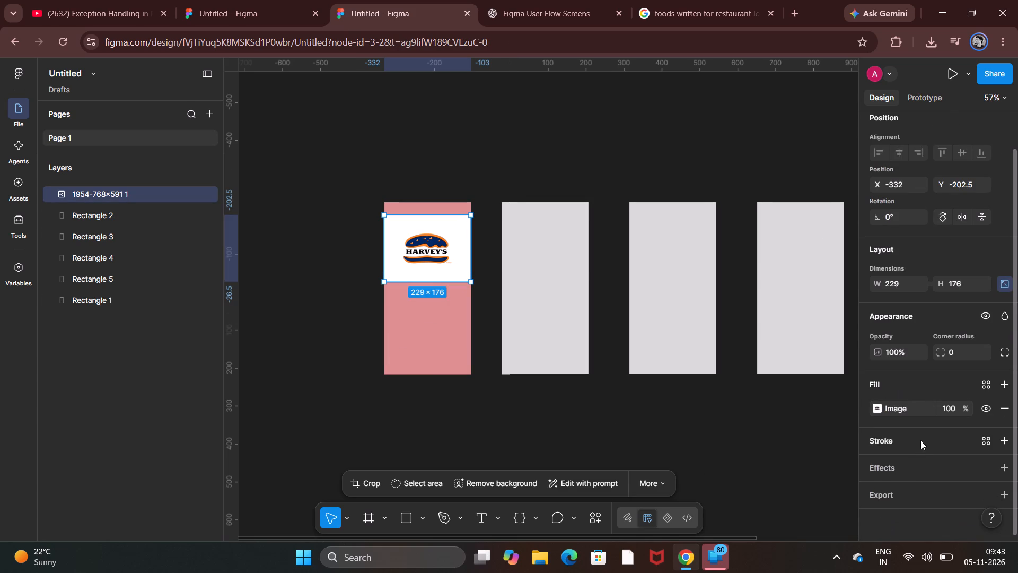
left_click(985, 385)
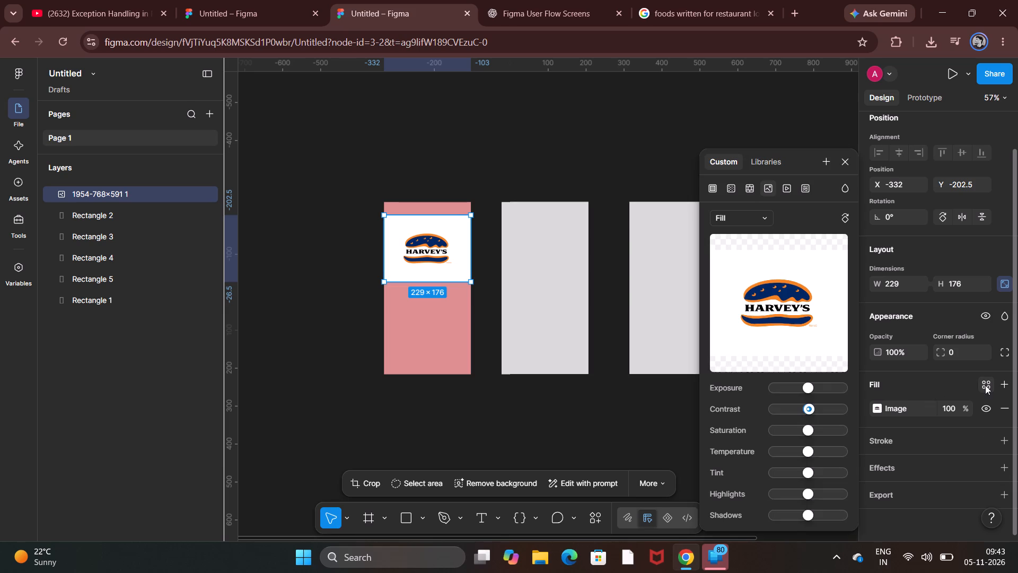
left_click(1003, 388)
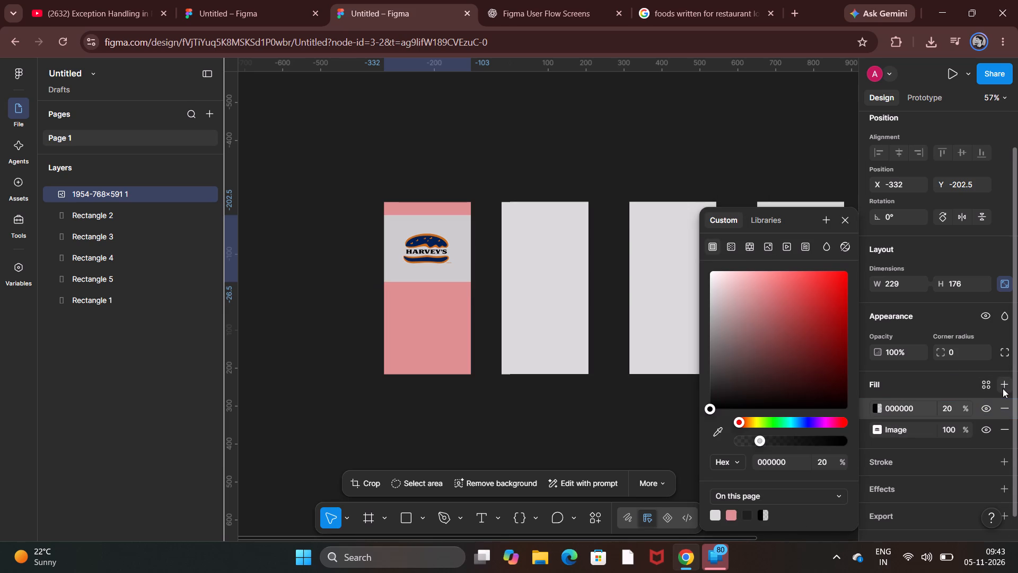
double_click(898, 401)
double_click(899, 405)
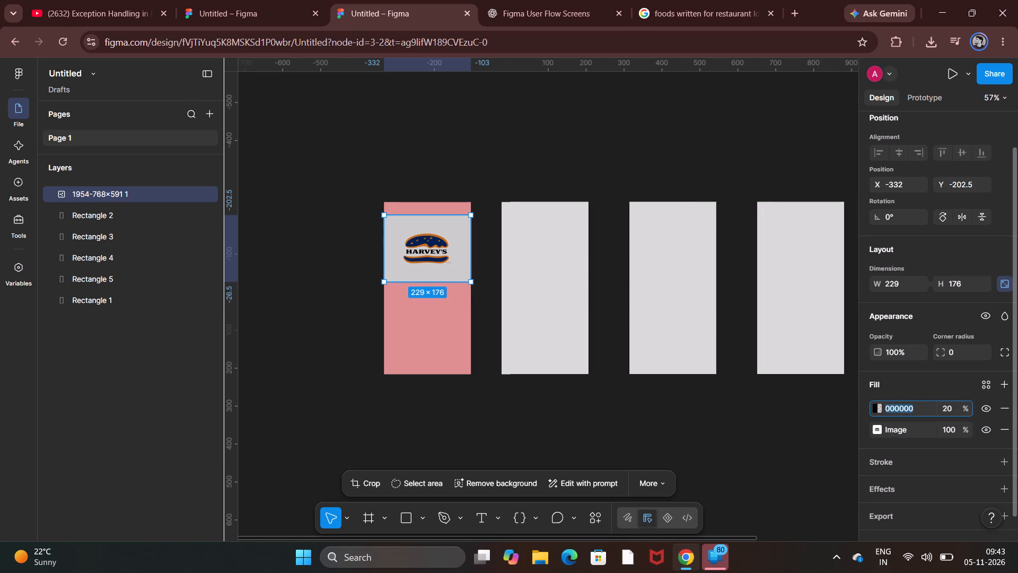
key("BackSpace")
key("ctrl+v")
key("Return")
left_click(542, 448)
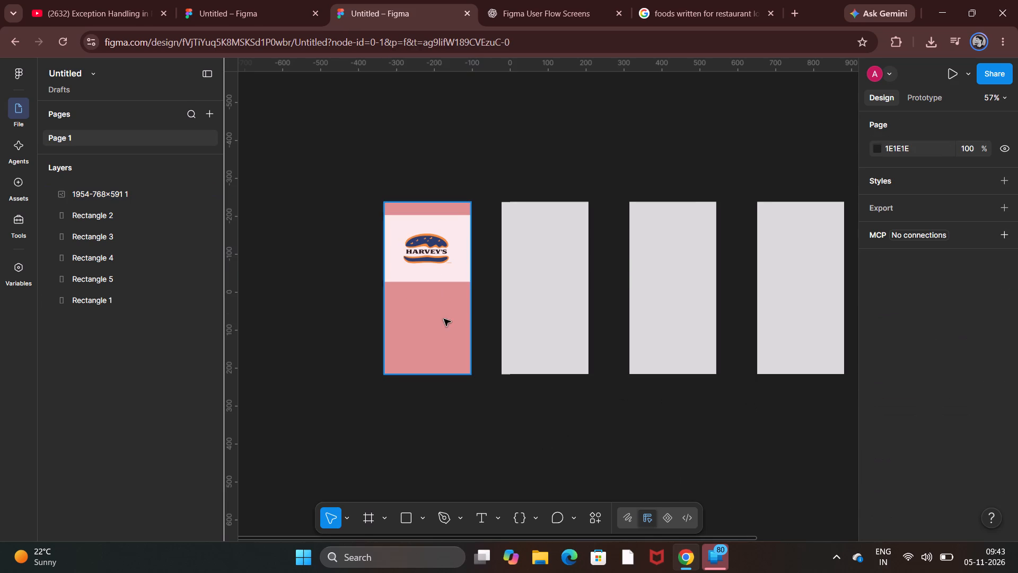
Look through the Google image results for restaurant logos around the Harvey's logo, and return to the Figma design.
left_click(451, 250)
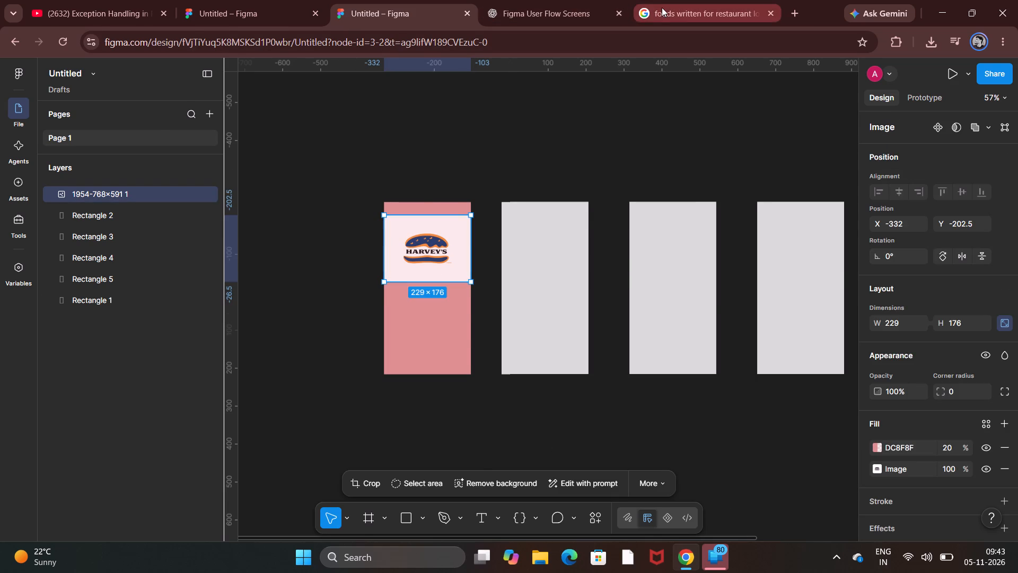
left_click(662, 7)
scroll(441, 289, "down", 1)
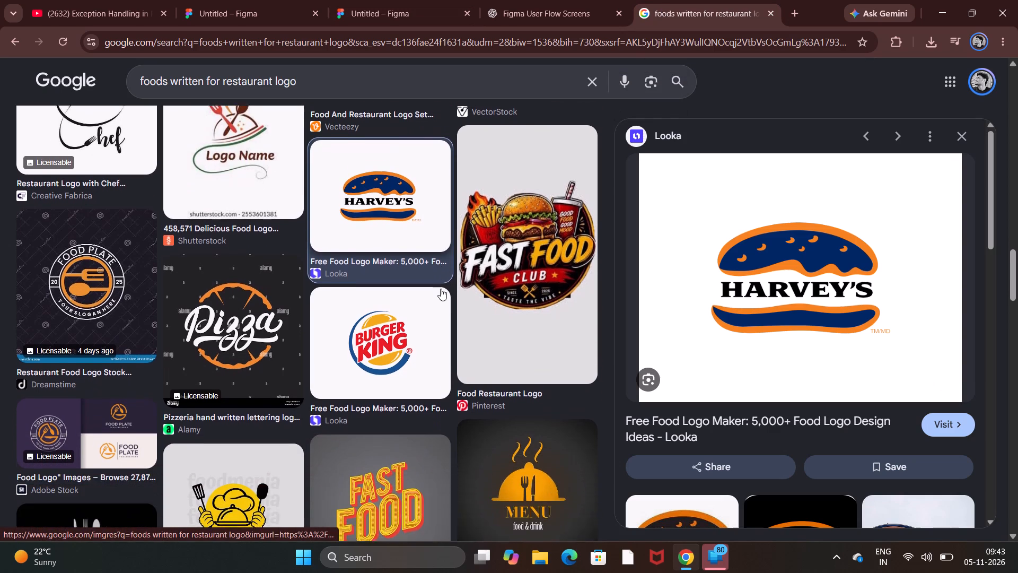
scroll(441, 289, "down", 1)
scroll(441, 289, "up", 2)
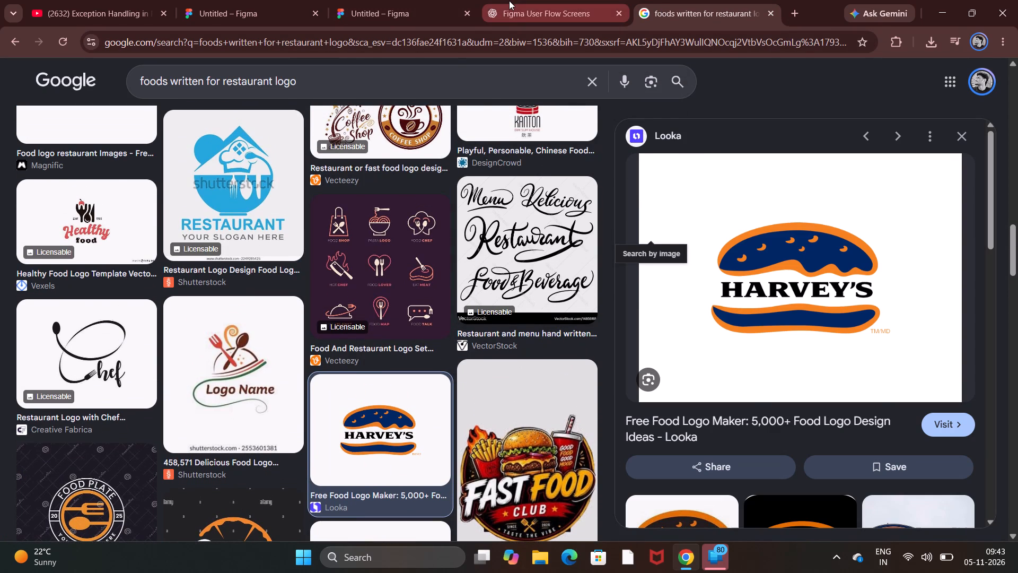
left_click(409, 0)
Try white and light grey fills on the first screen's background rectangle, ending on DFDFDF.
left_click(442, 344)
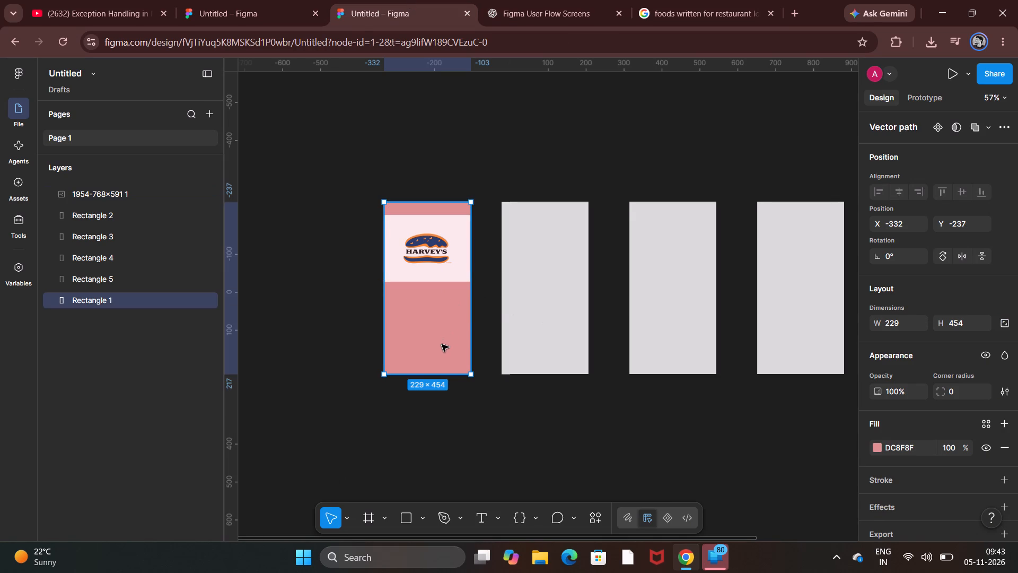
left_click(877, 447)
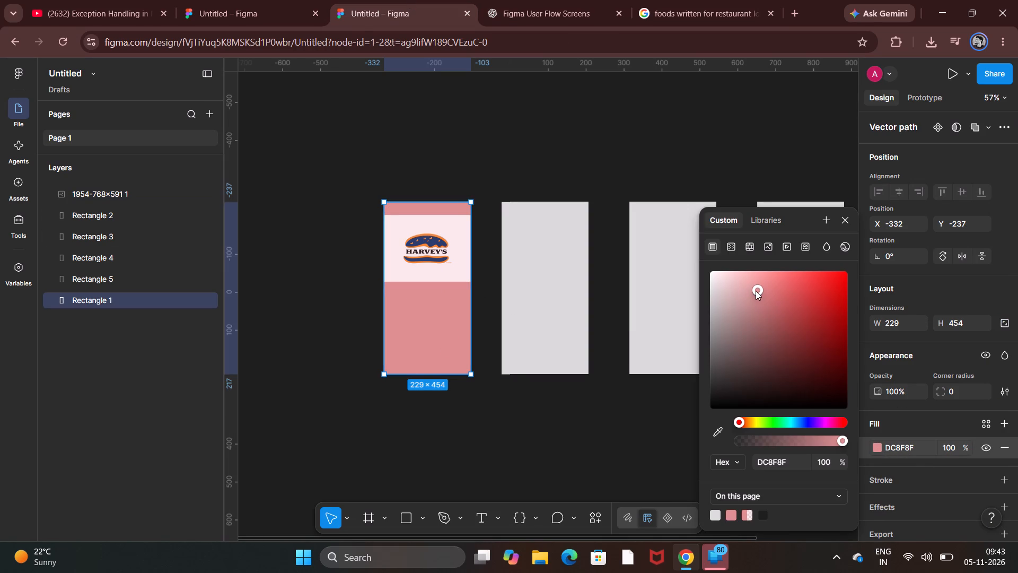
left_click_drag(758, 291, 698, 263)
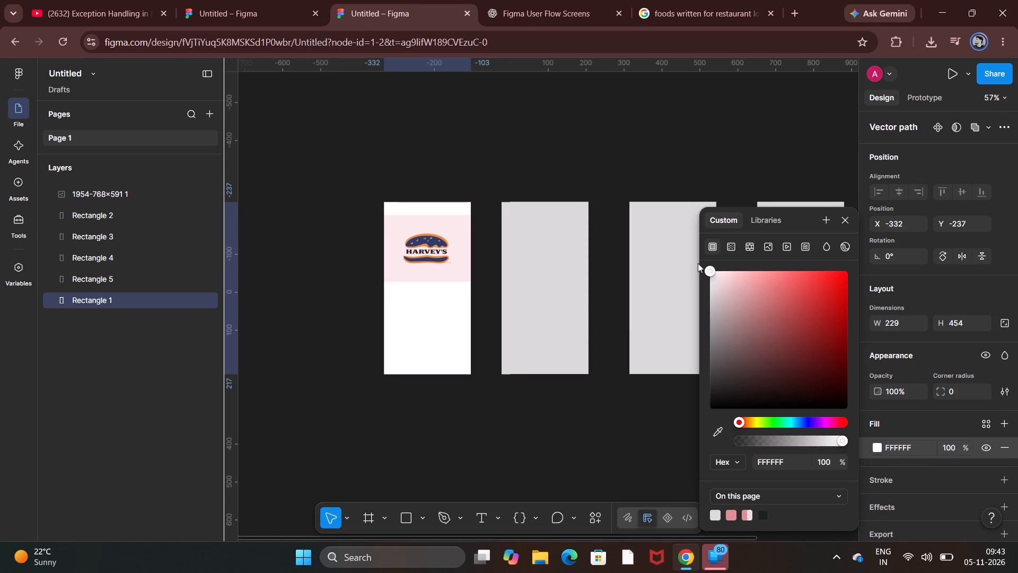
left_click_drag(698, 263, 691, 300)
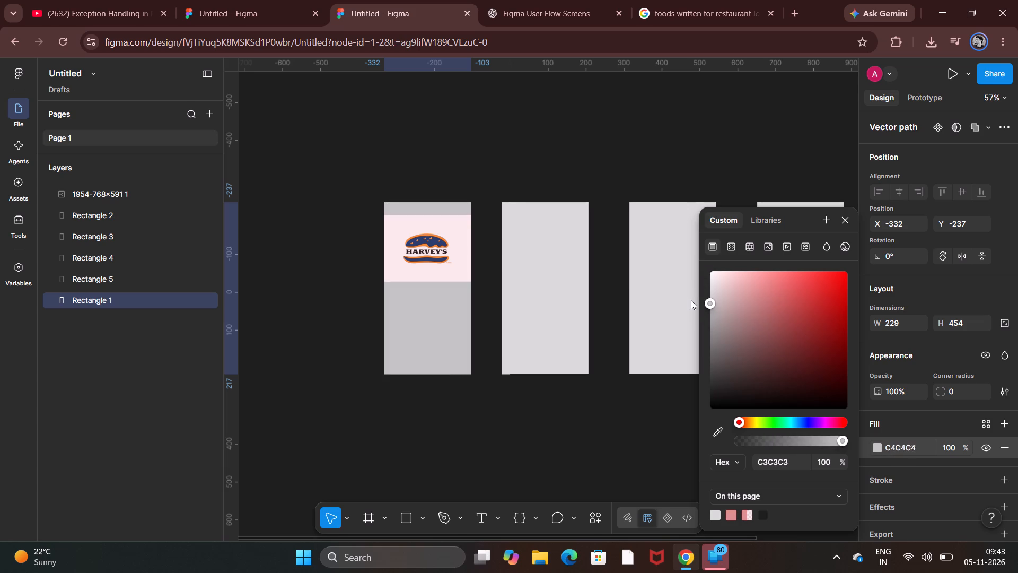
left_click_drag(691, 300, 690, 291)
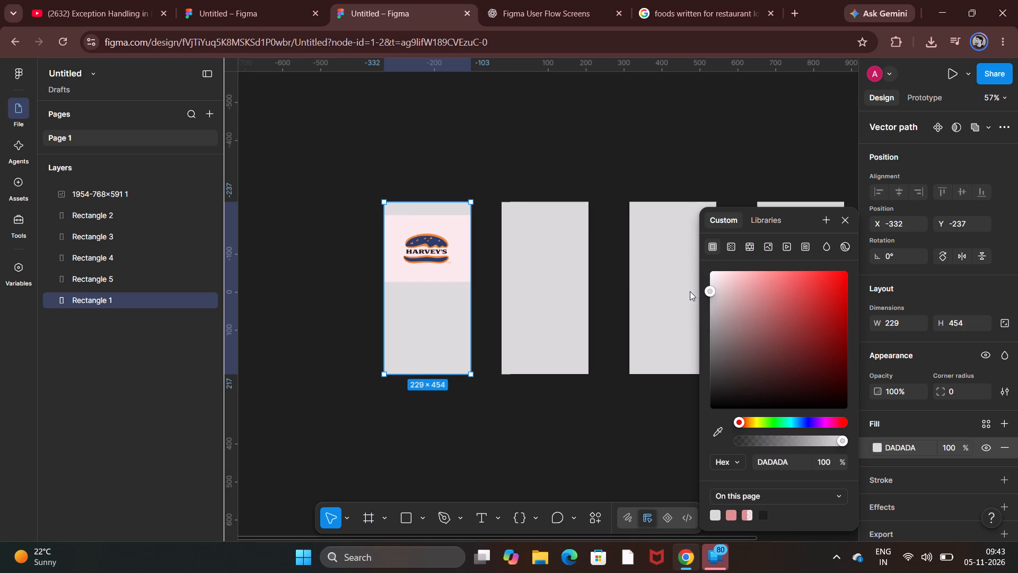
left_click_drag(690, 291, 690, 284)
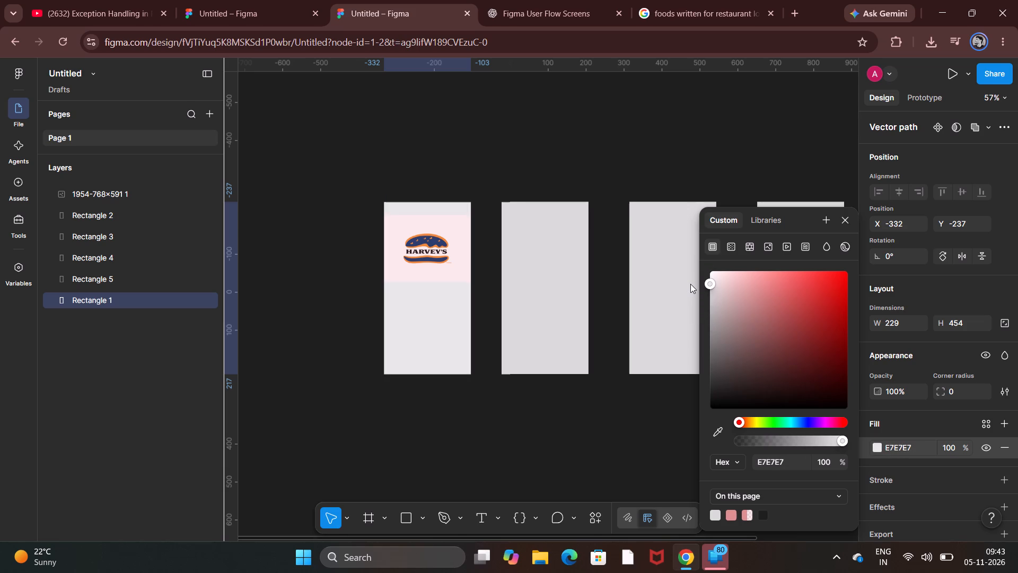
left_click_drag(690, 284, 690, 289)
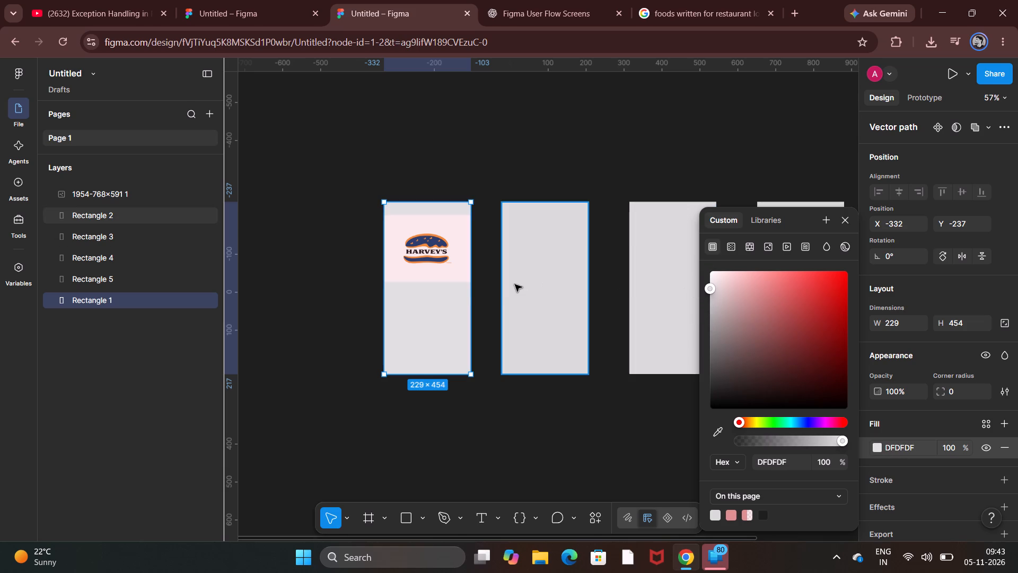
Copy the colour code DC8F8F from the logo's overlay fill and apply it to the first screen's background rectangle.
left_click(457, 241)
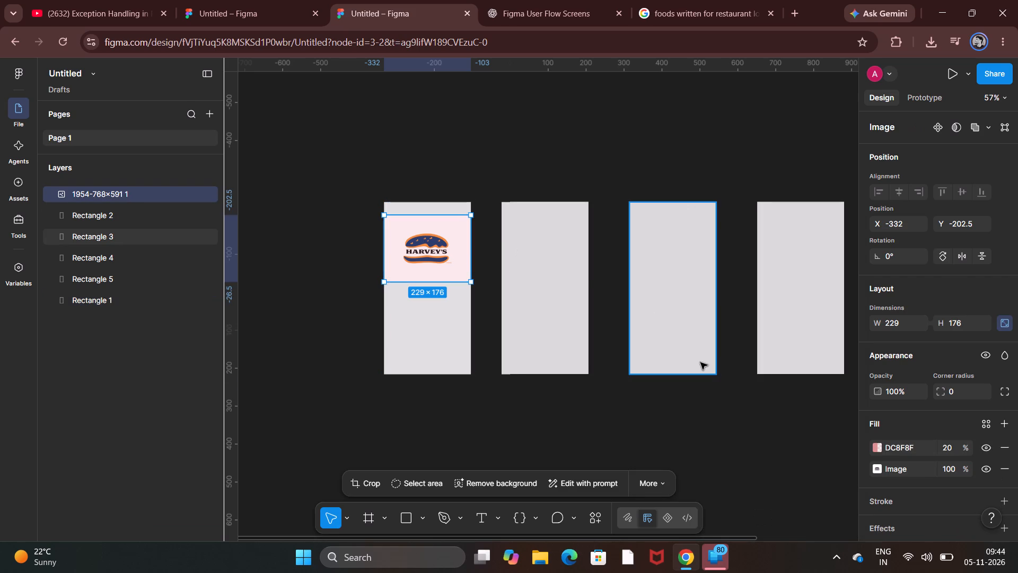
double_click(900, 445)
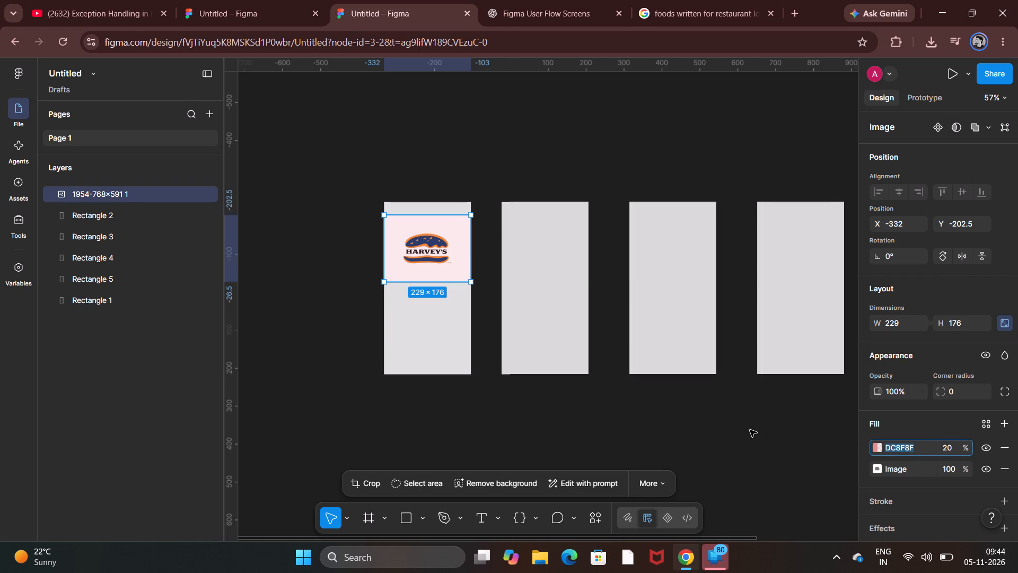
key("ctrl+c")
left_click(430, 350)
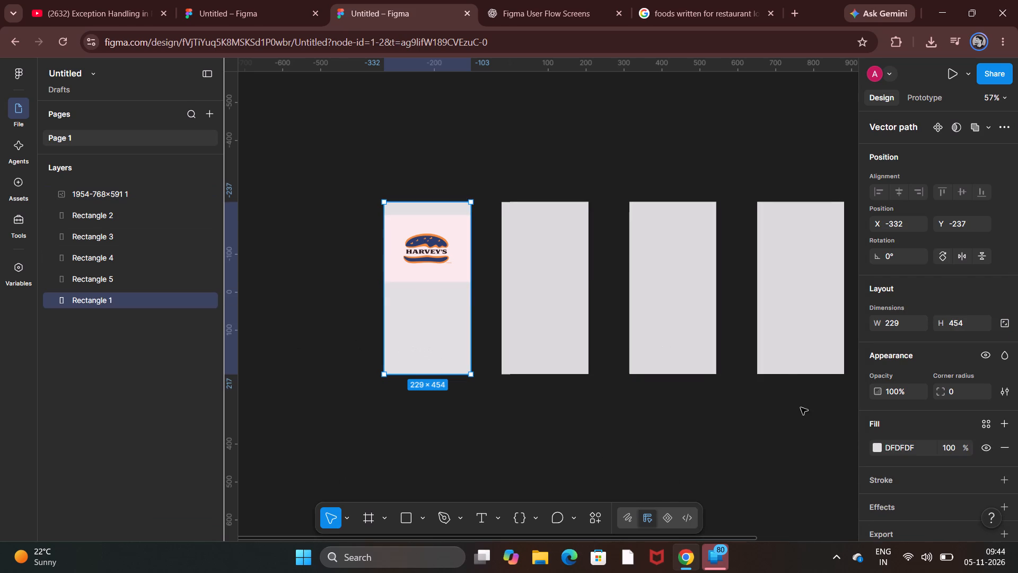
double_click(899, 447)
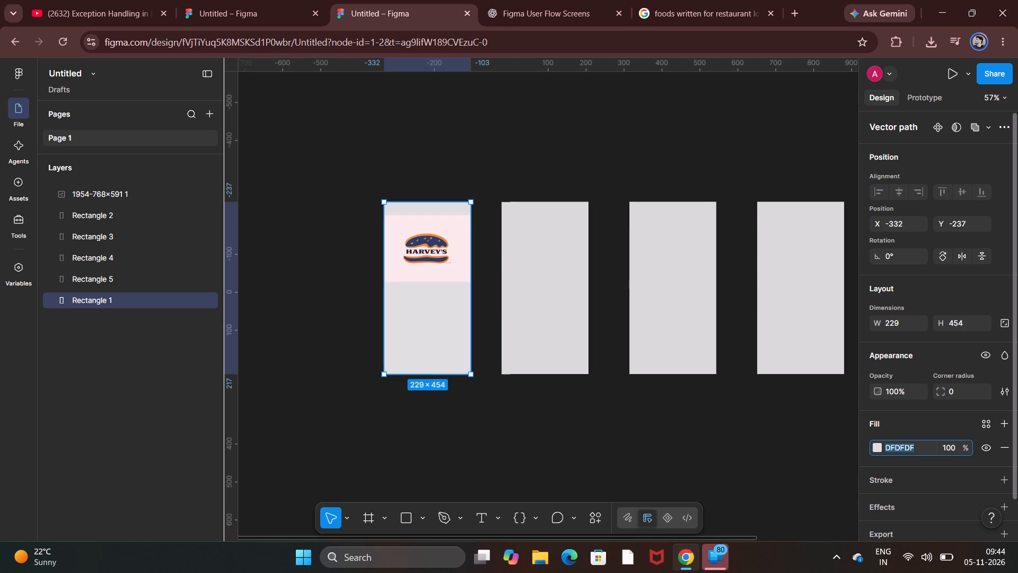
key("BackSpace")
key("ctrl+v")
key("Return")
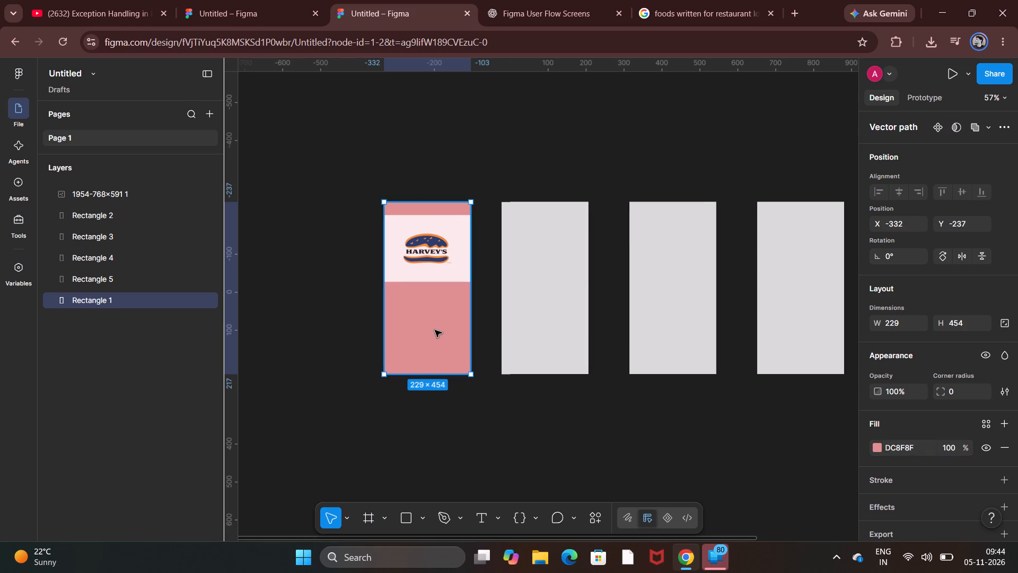
Change the first screen's background rectangle from pink to a light grey DFDFDF fill, trying paler pinks and near-white on the way.
left_click(436, 329)
left_click(460, 242)
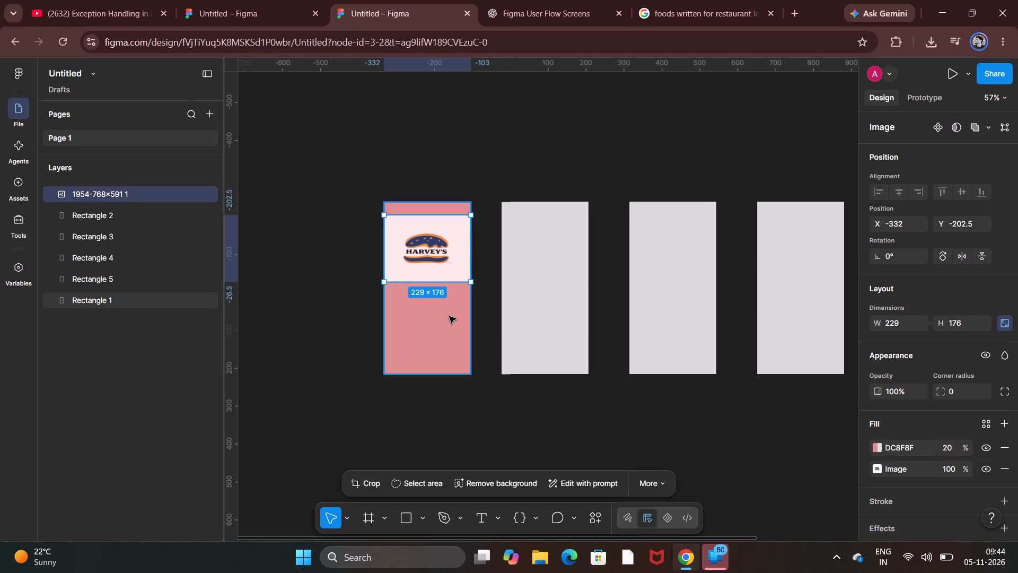
left_click(449, 317)
left_click(873, 452)
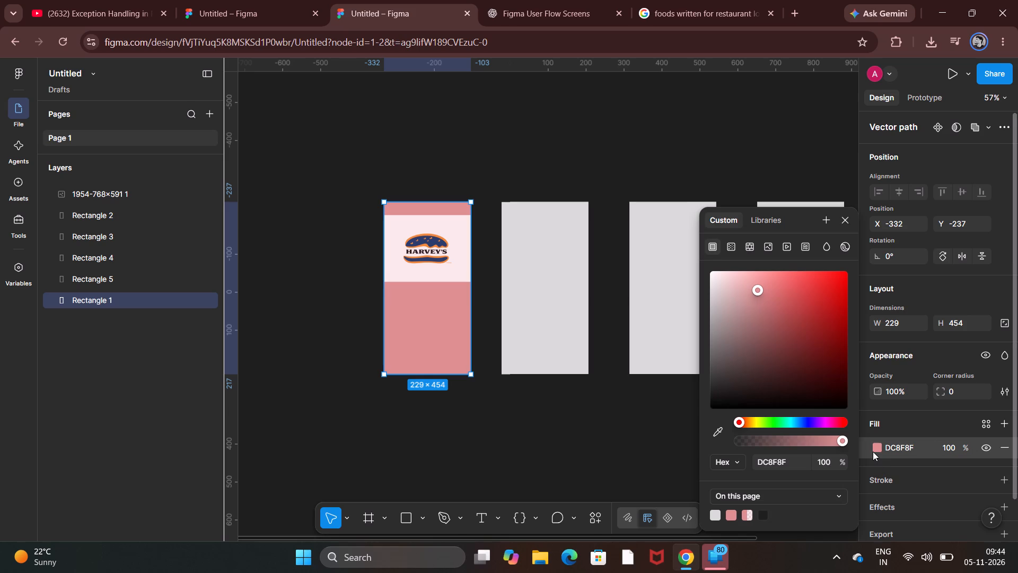
left_click_drag(758, 289, 729, 285)
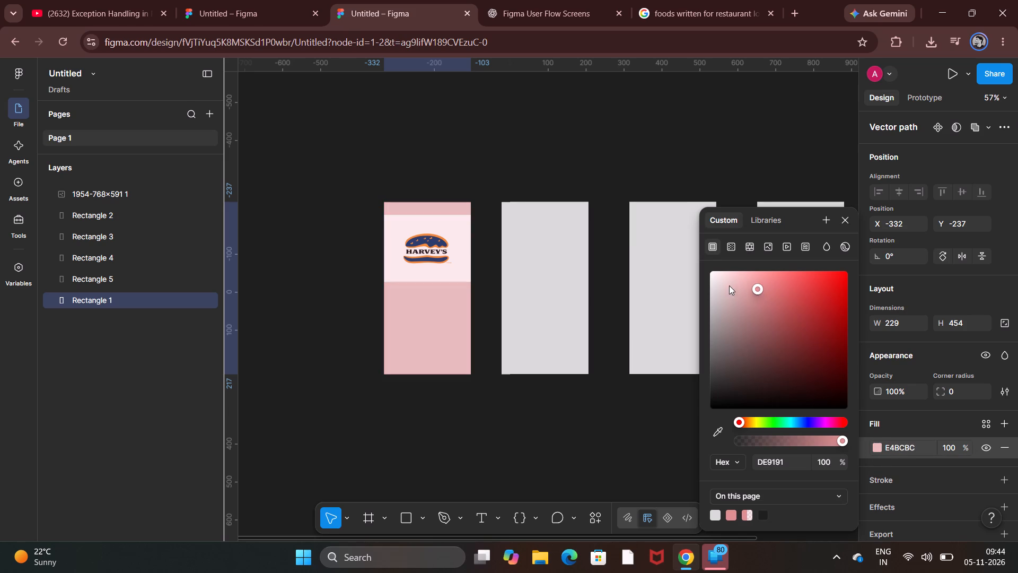
left_click_drag(729, 285, 716, 291)
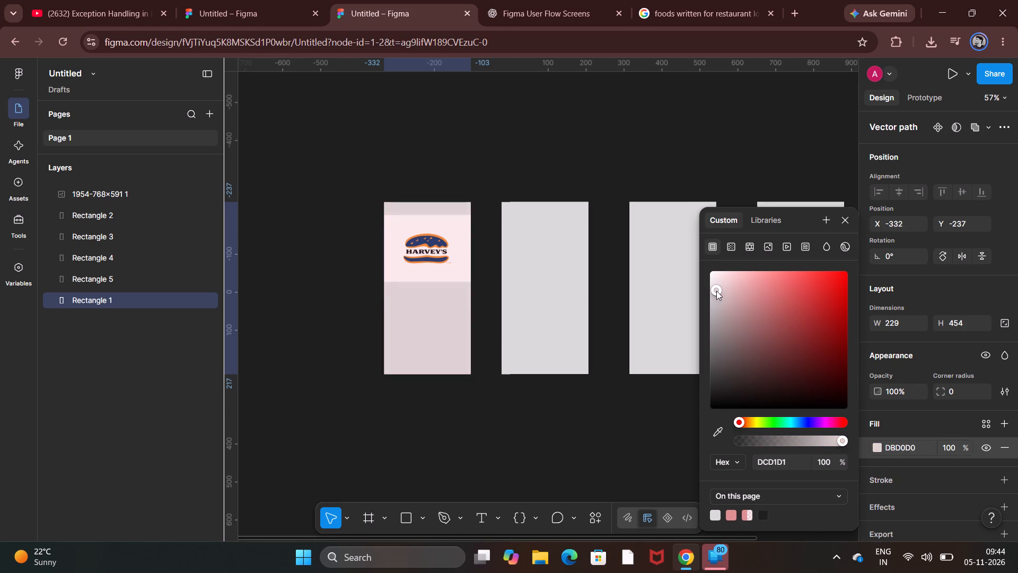
left_click_drag(716, 291, 707, 279)
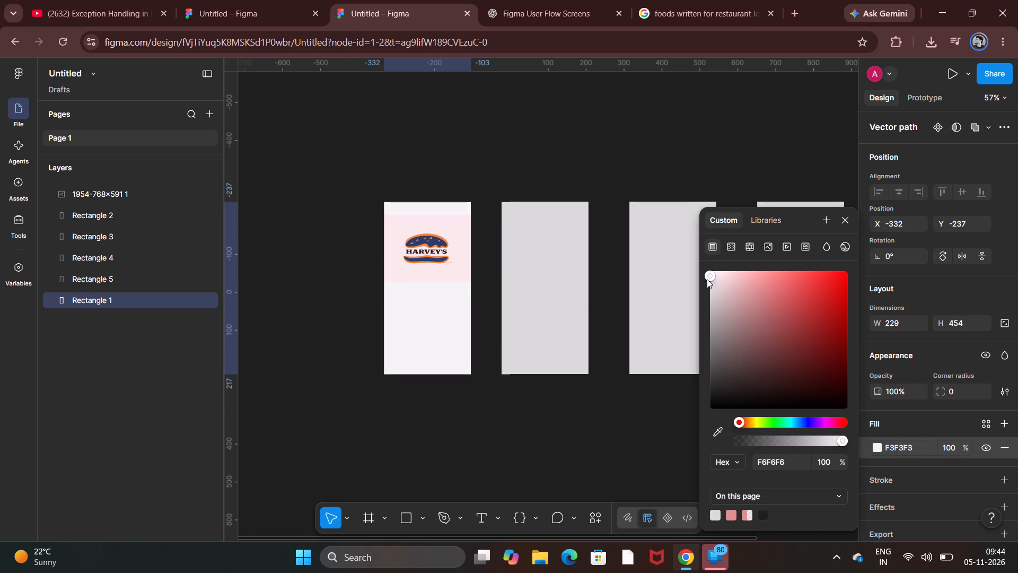
left_click_drag(707, 279, 704, 290)
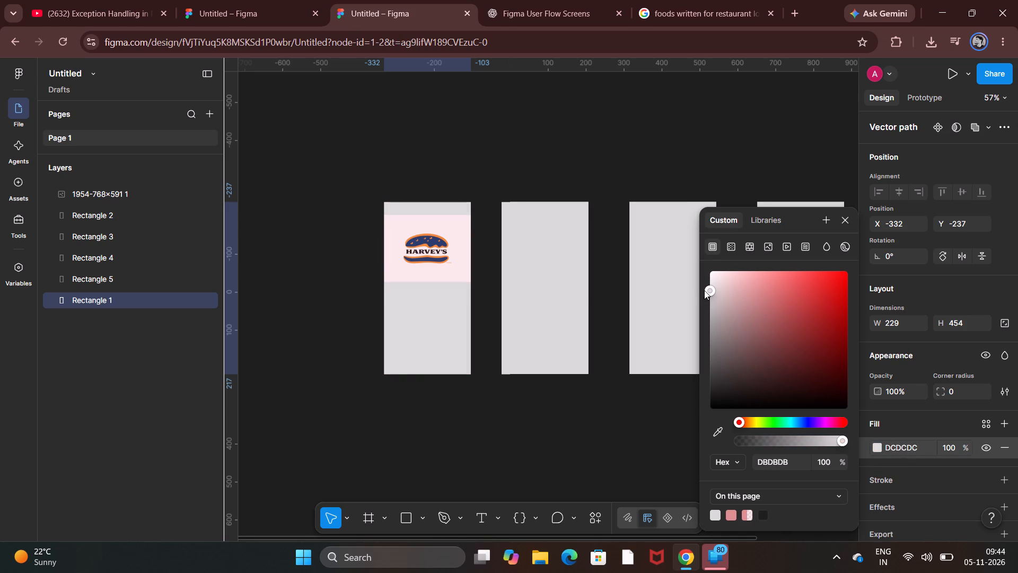
left_click_drag(704, 290, 704, 289)
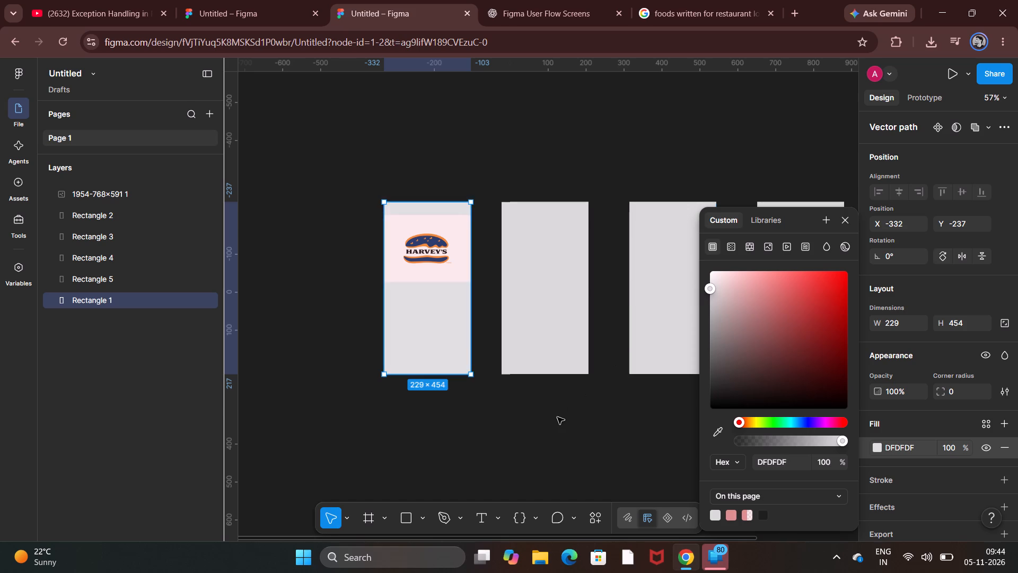
left_click(557, 417)
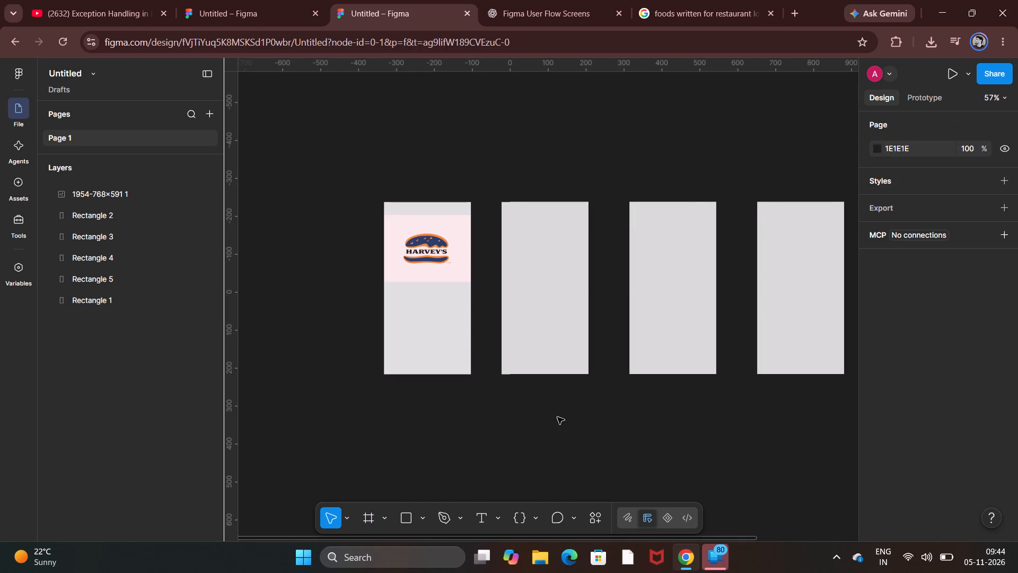
left_click(462, 275)
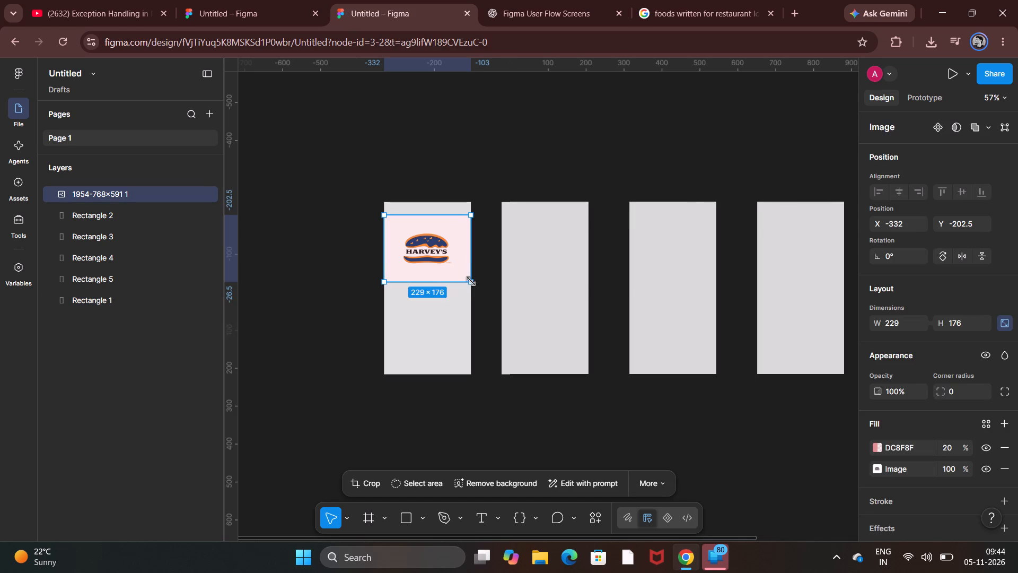
left_click_drag(471, 281, 449, 266)
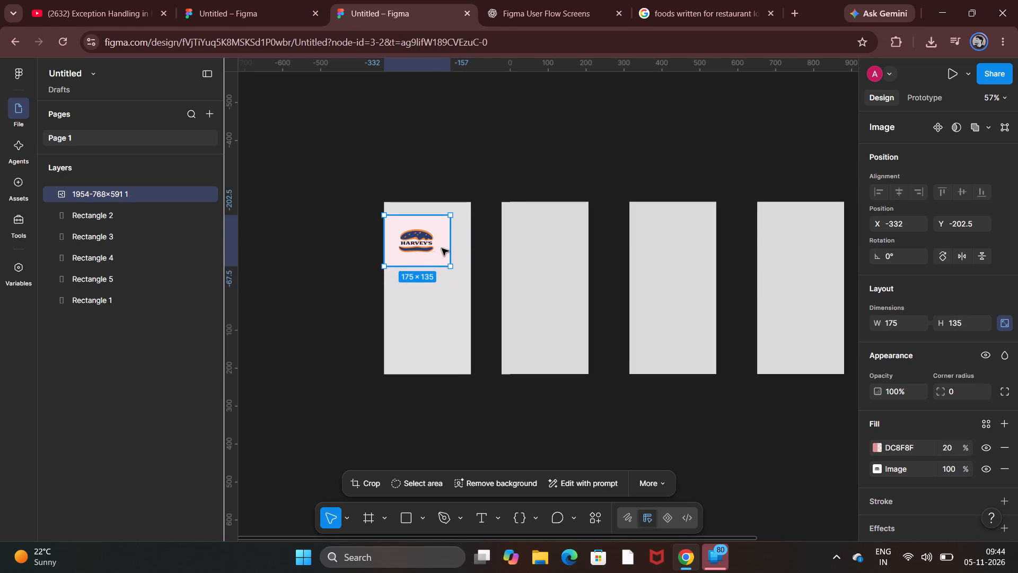
left_click_drag(442, 248, 454, 248)
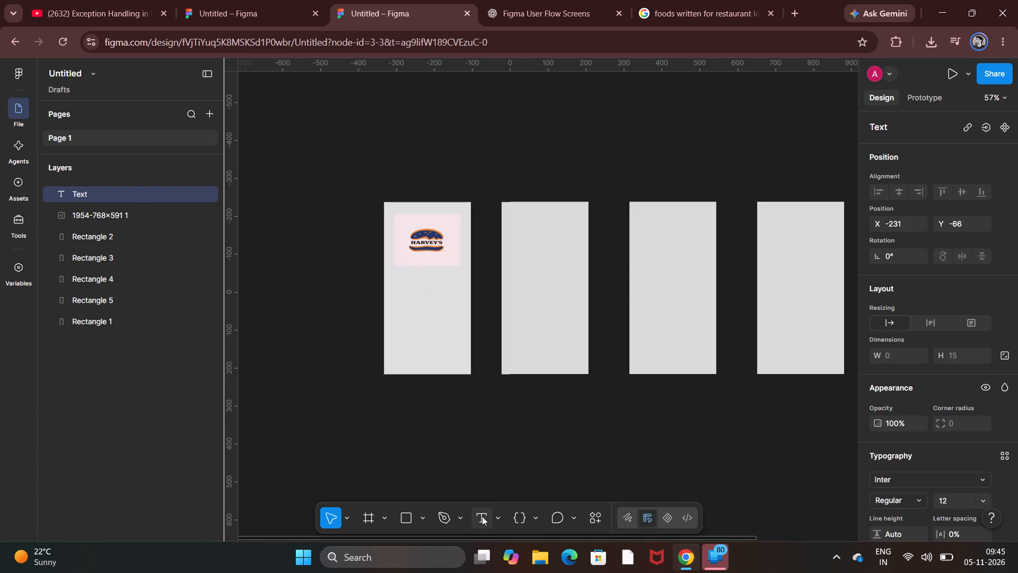
left_click(482, 516)
left_click(400, 277)
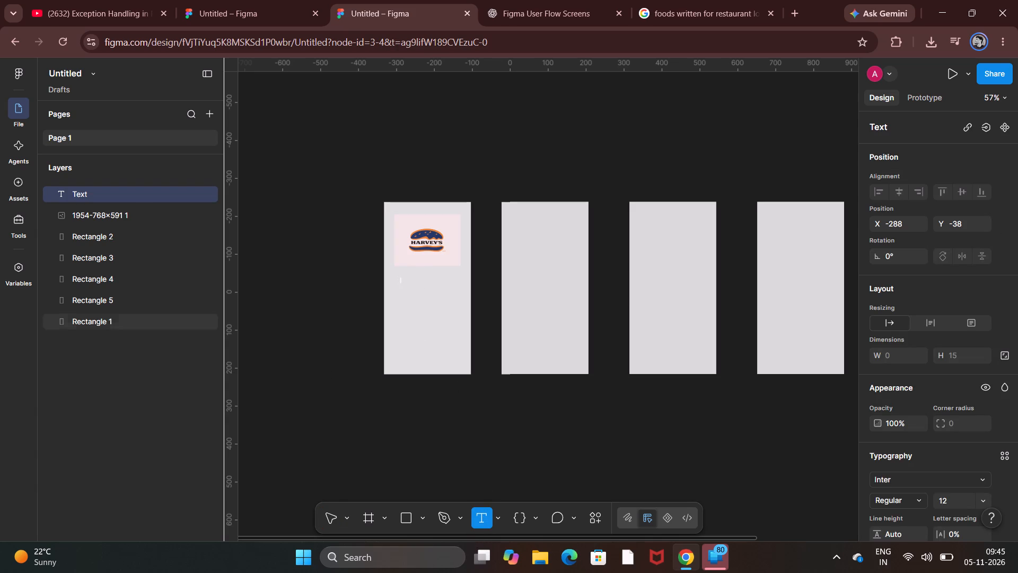
key("shift+w")
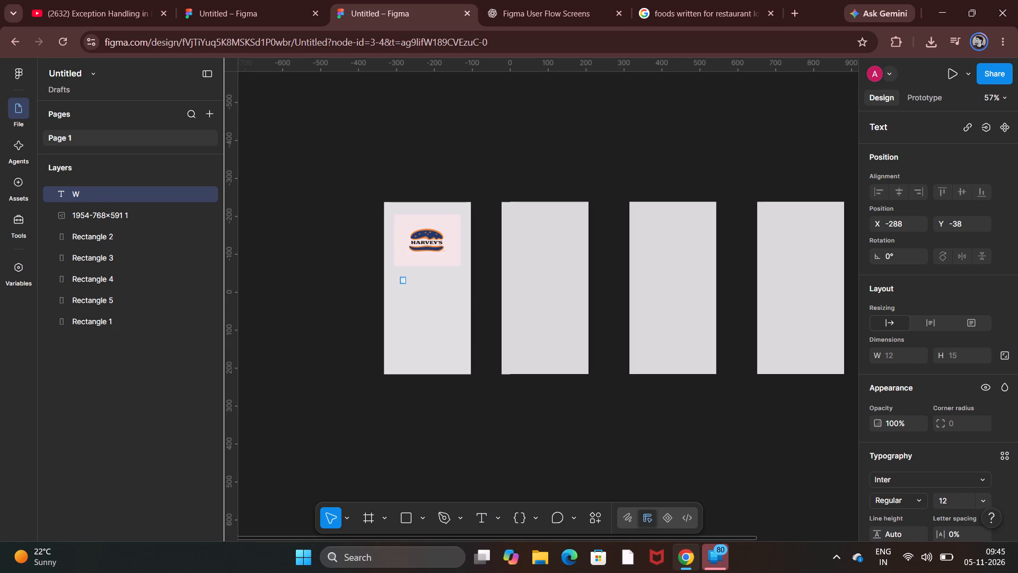
type("elcome")
key("space")
type("bac")
key("k")
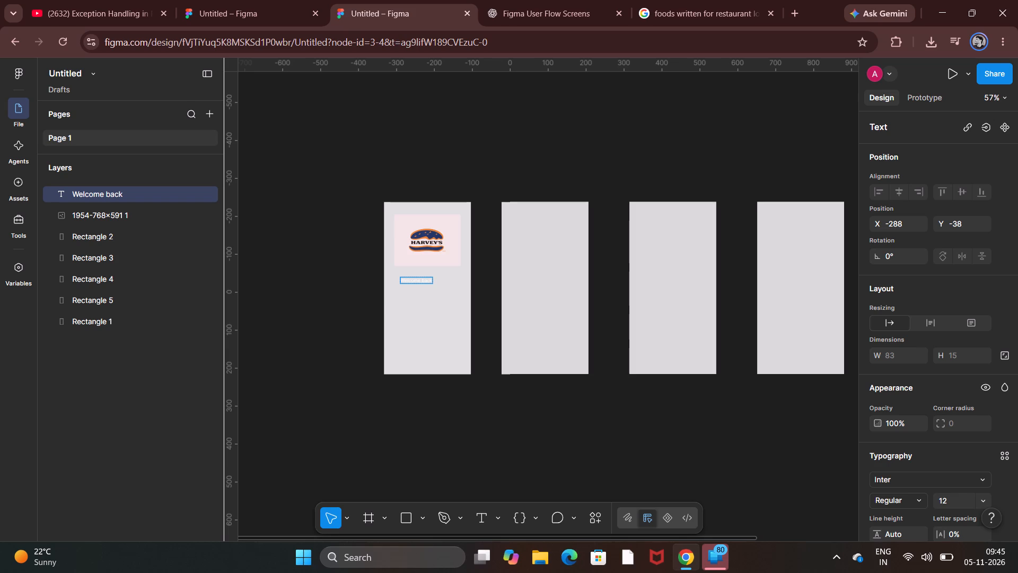
key("shift+exclam")
left_click(394, 389)
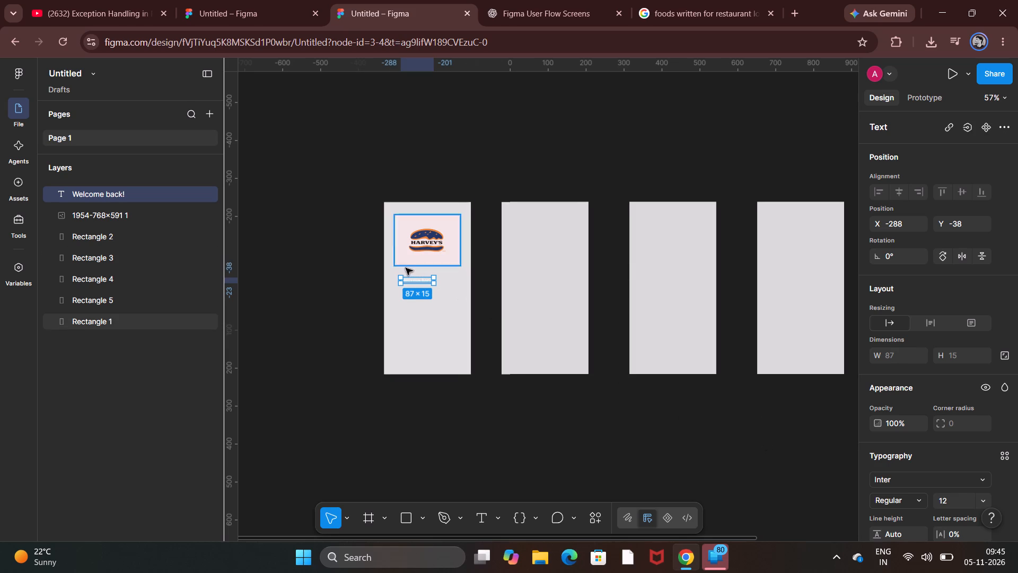
Change the fill colour of the "Welcome back!" text on the first screen to black (000000).
left_click(432, 417)
left_click(420, 280)
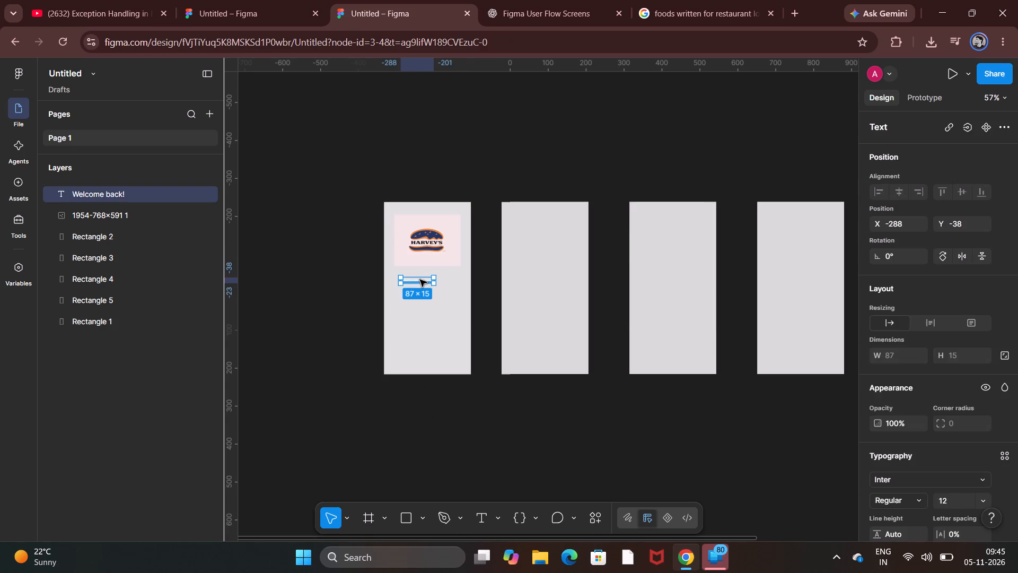
scroll(879, 480, "down", 1)
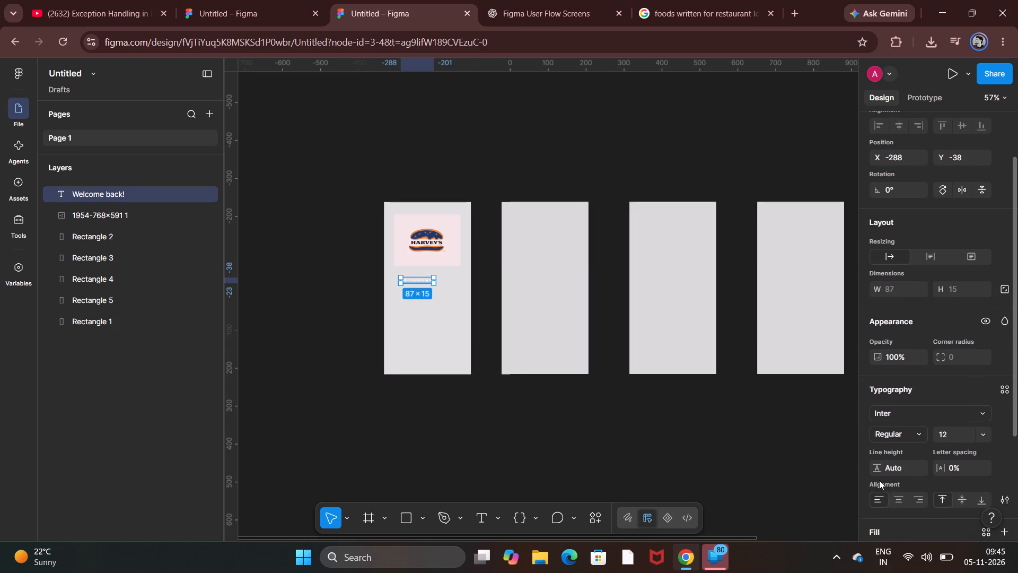
scroll(879, 480, "down", 1)
left_click(872, 501)
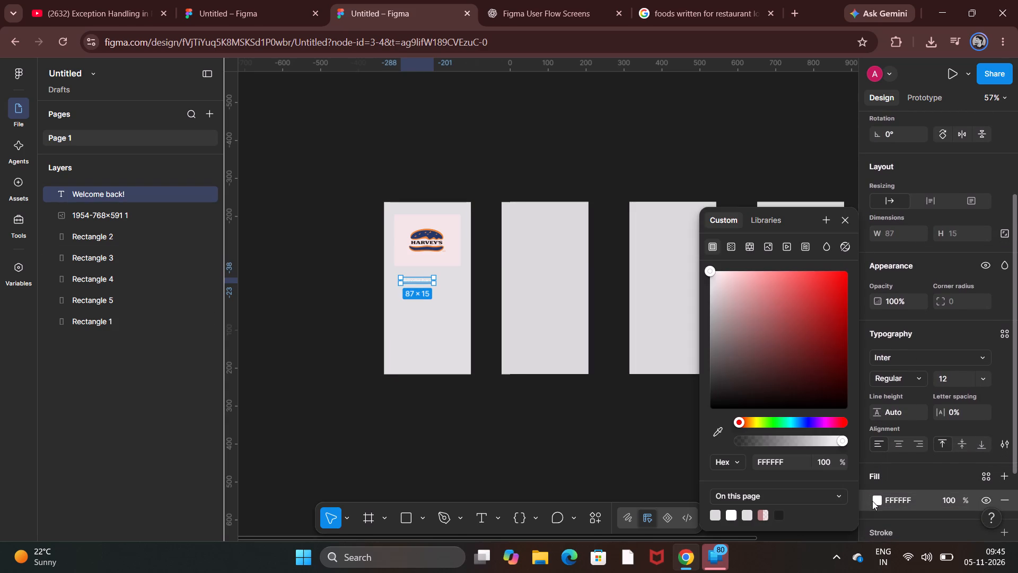
left_click_drag(708, 274, 725, 393)
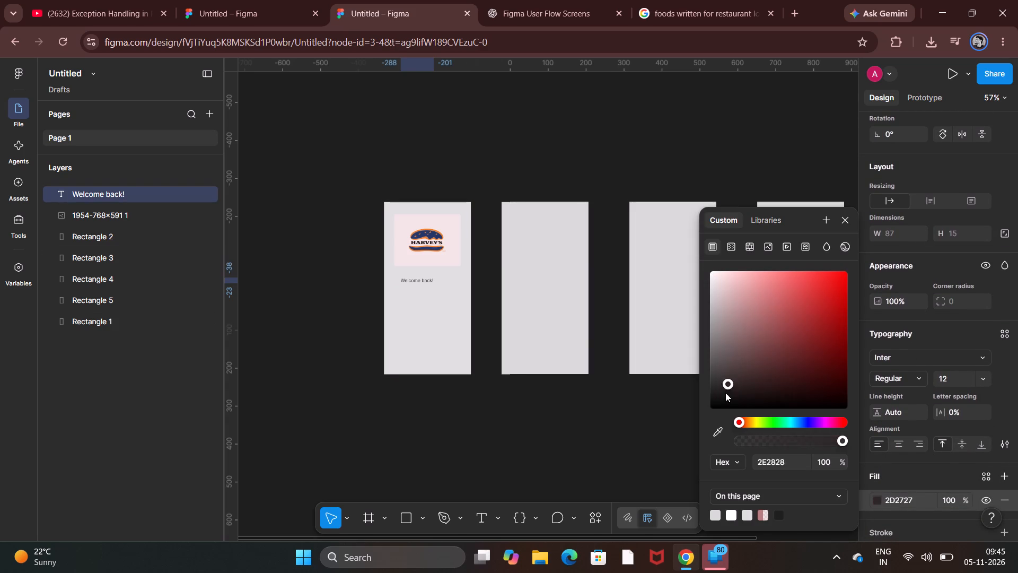
left_click_drag(725, 393, 713, 412)
Enlarge the "Welcome back!" text box to about 115 × 28 and set its font size to 30.
scroll(943, 466, "down", 1)
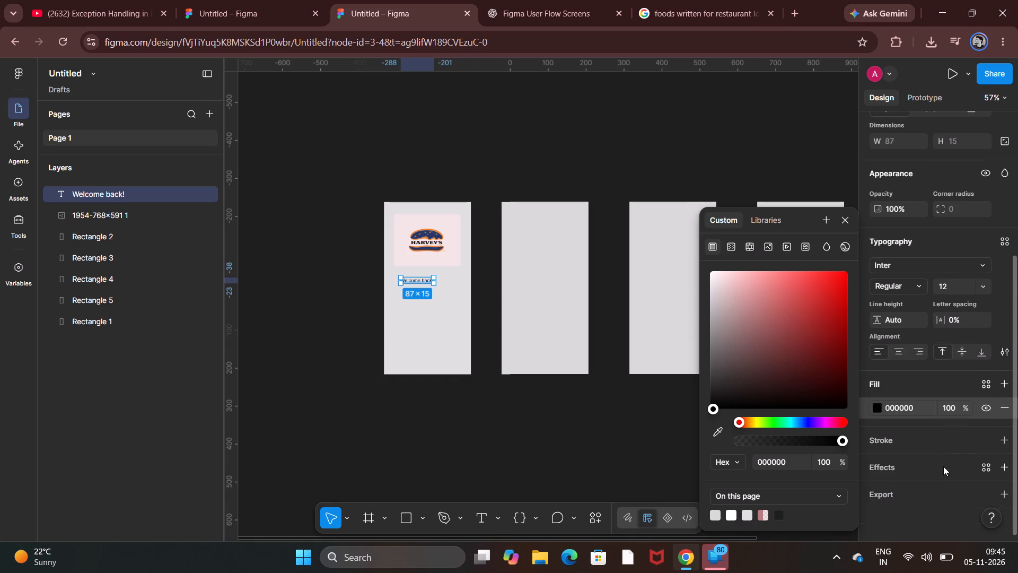
left_click(989, 262)
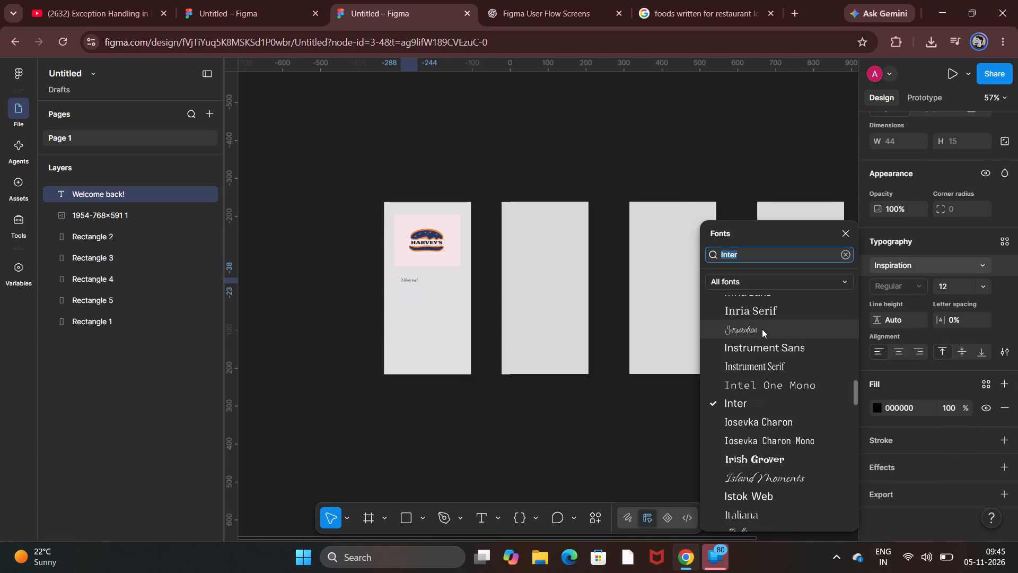
left_click(436, 288)
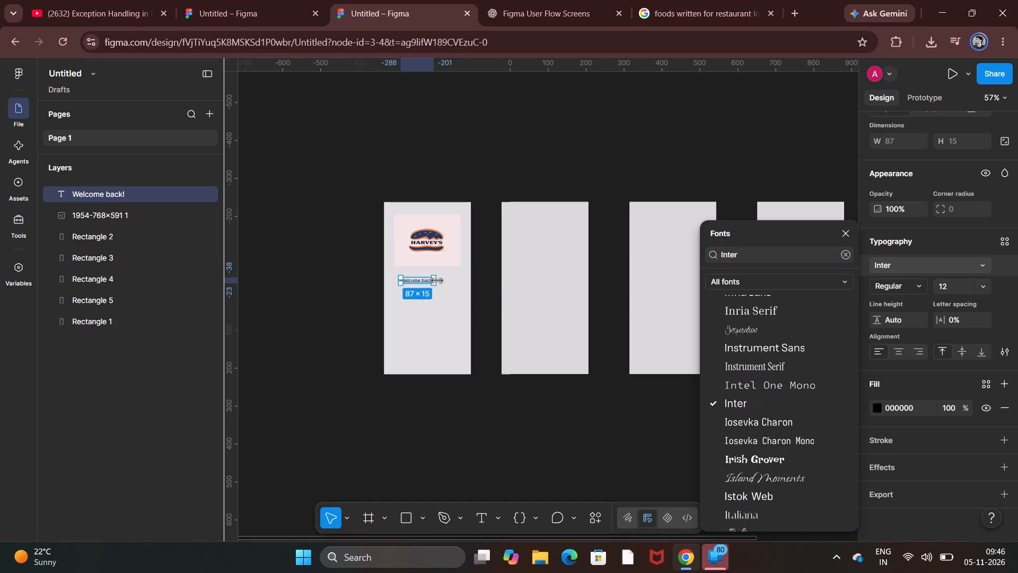
left_click_drag(438, 285, 452, 296)
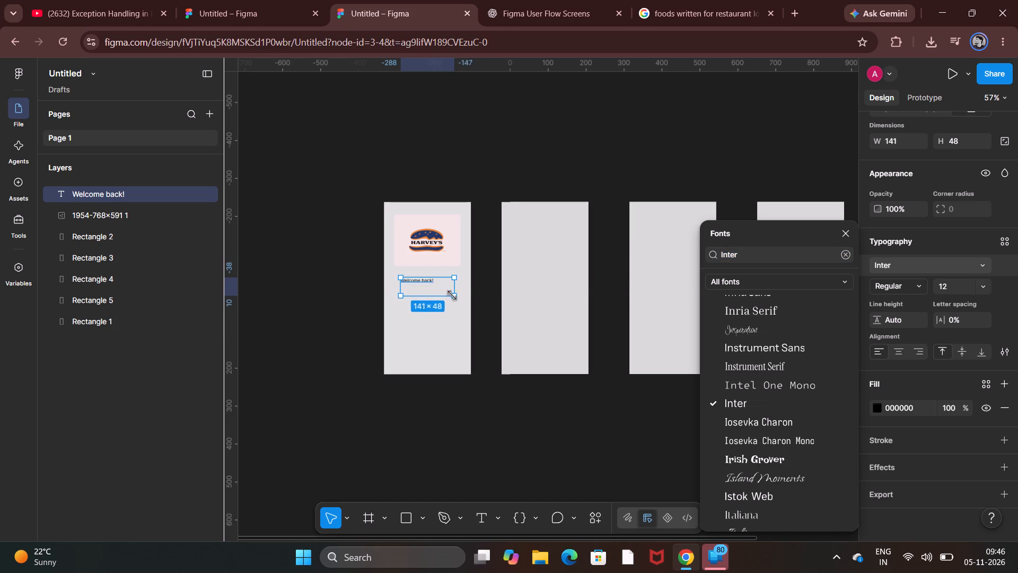
left_click_drag(452, 296, 444, 291)
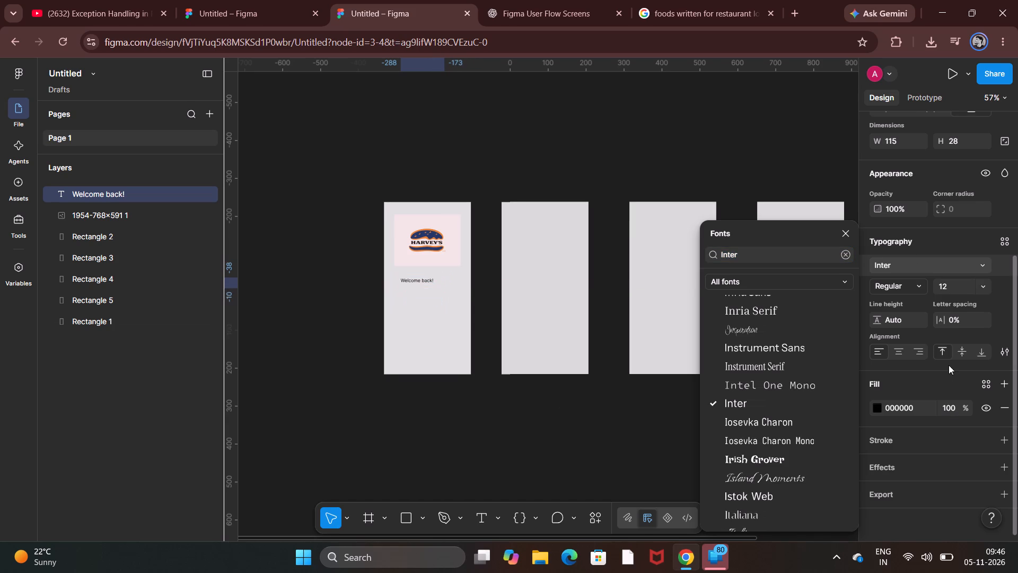
left_click(954, 285)
key("BackSpace")
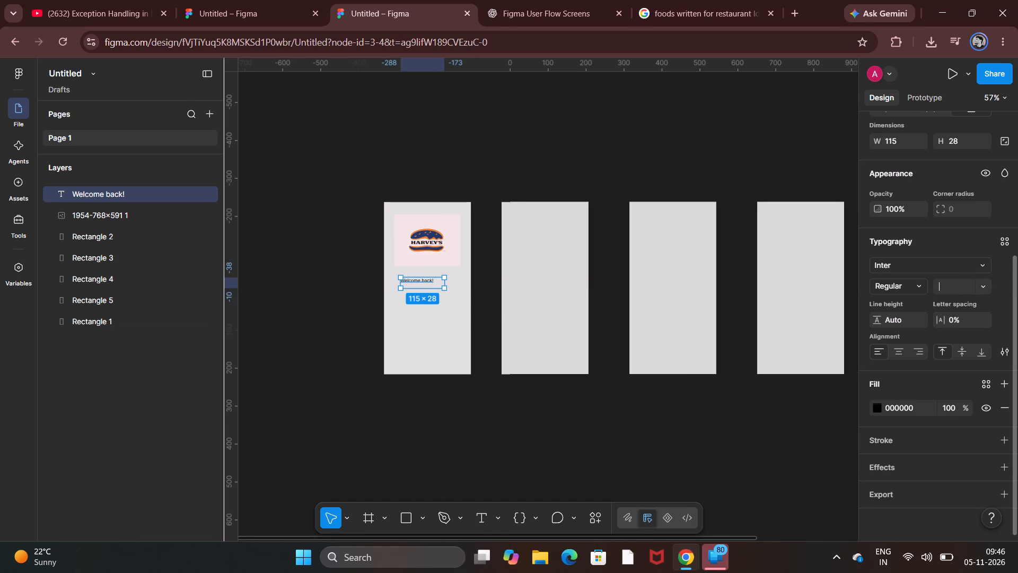
type("30")
left_click(660, 449)
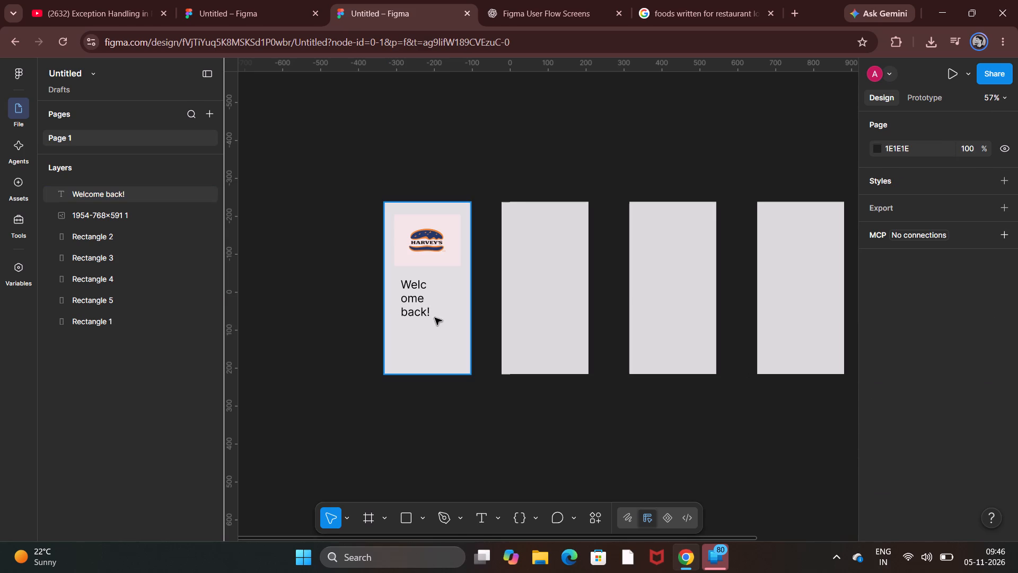
Resize the "Welcome back!" text box so the words wrap onto two lines, trying a width of 120 and ending at about 138 × 76.
left_click(426, 306)
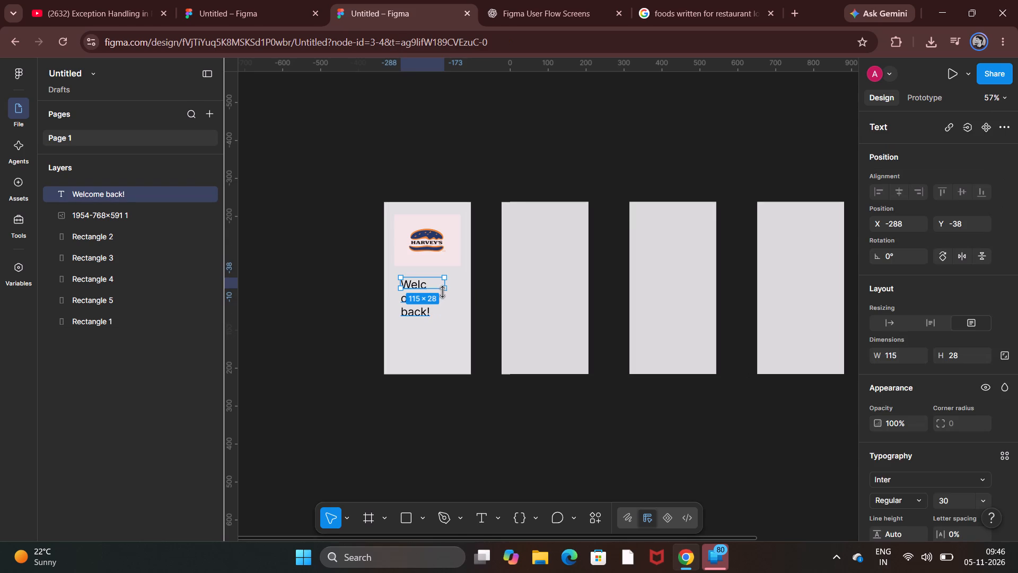
left_click_drag(444, 291, 467, 303)
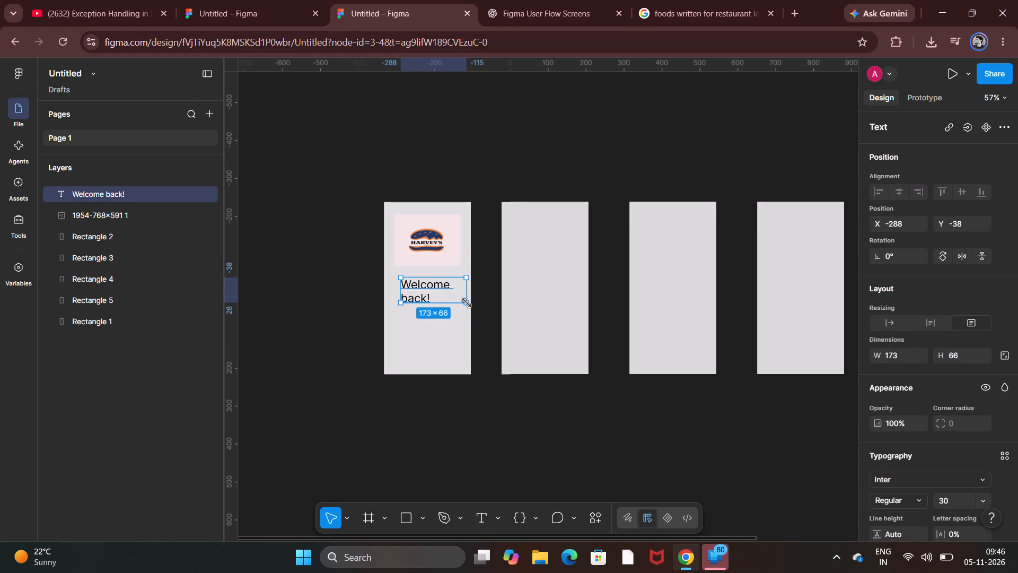
left_click_drag(467, 303, 455, 298)
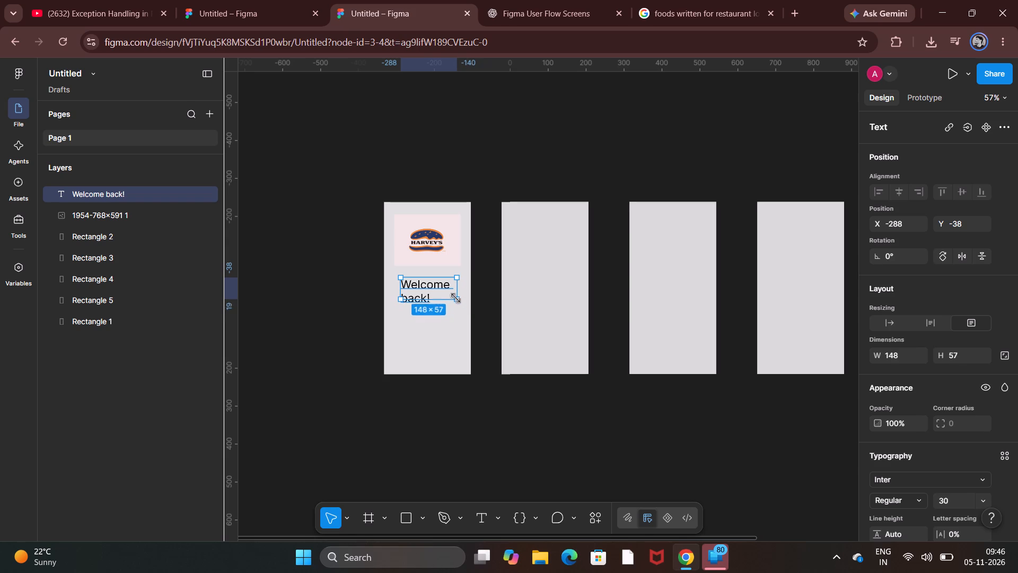
left_click_drag(455, 298, 454, 297)
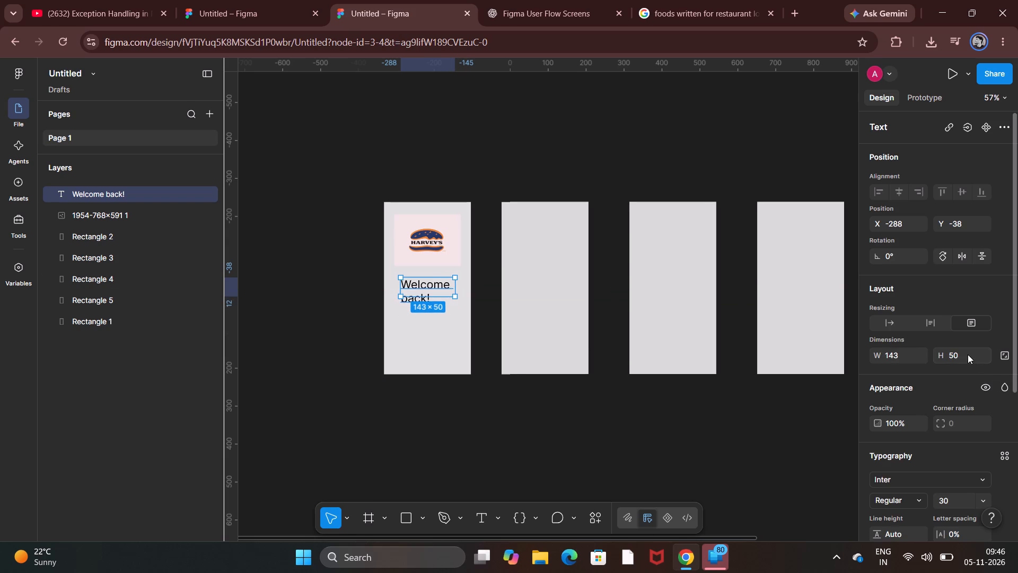
left_click(909, 353)
key("BackSpace")
type("120")
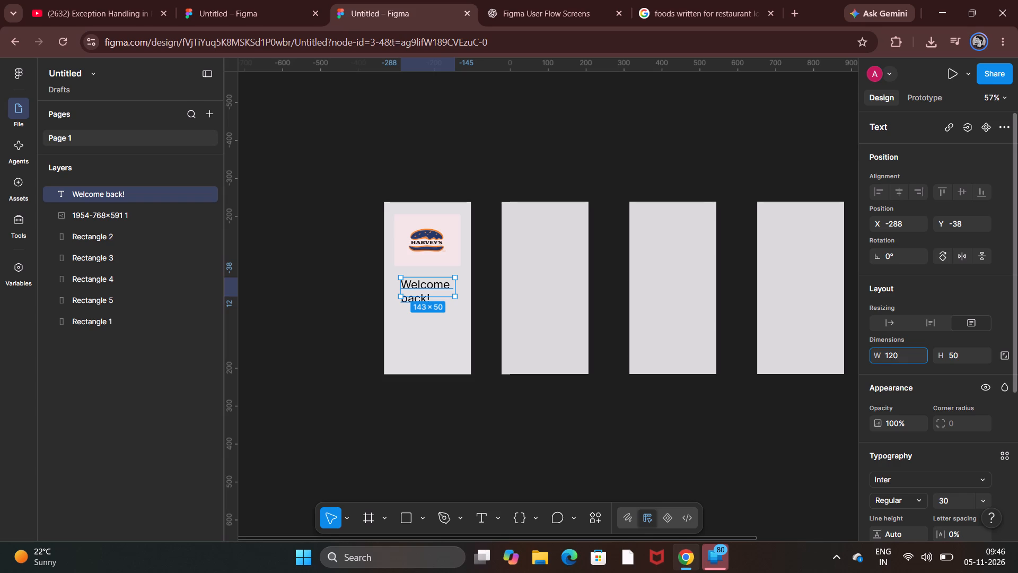
key("Return")
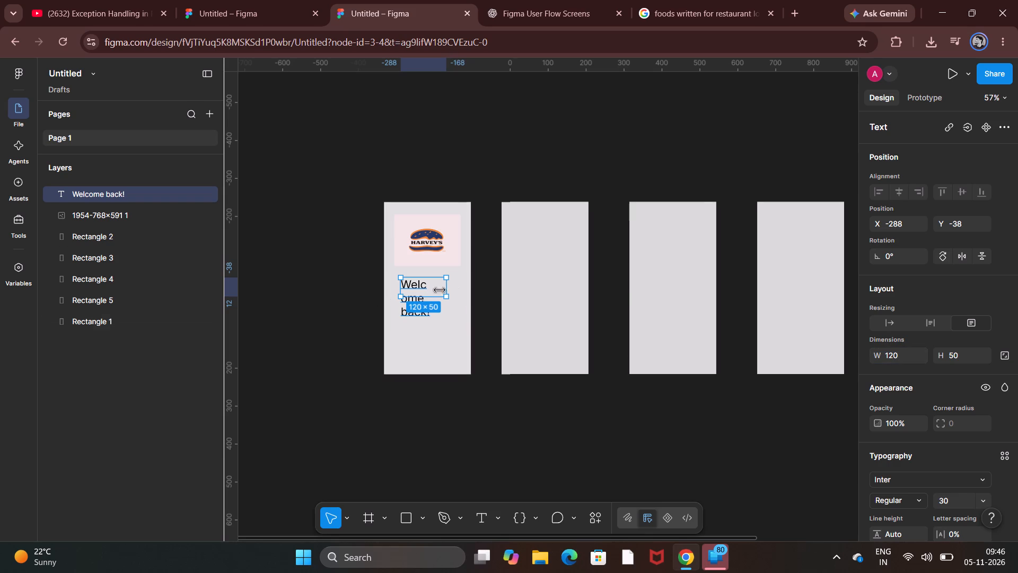
left_click_drag(447, 297, 453, 307)
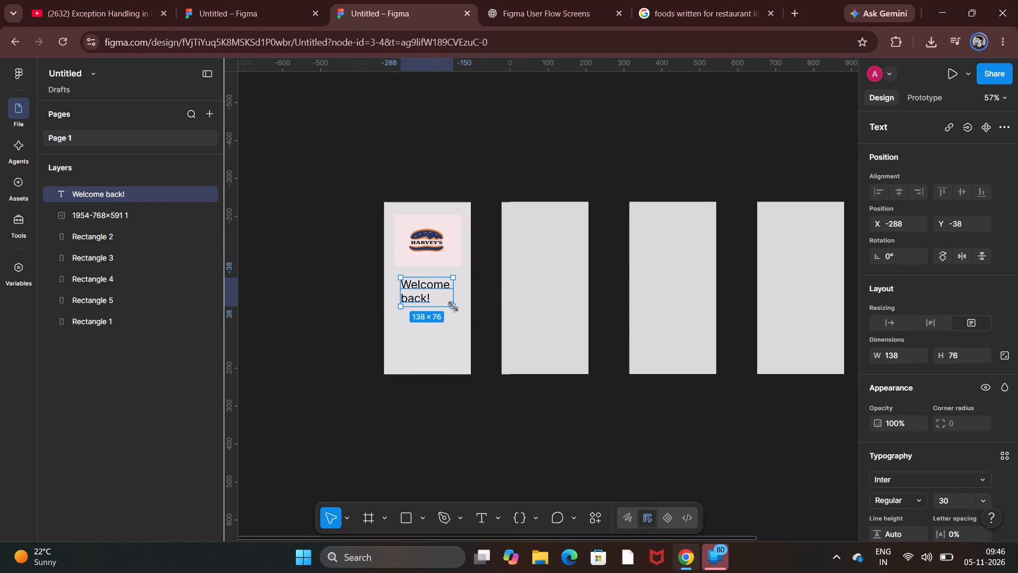
left_click_drag(453, 307, 453, 306)
left_click(349, 418)
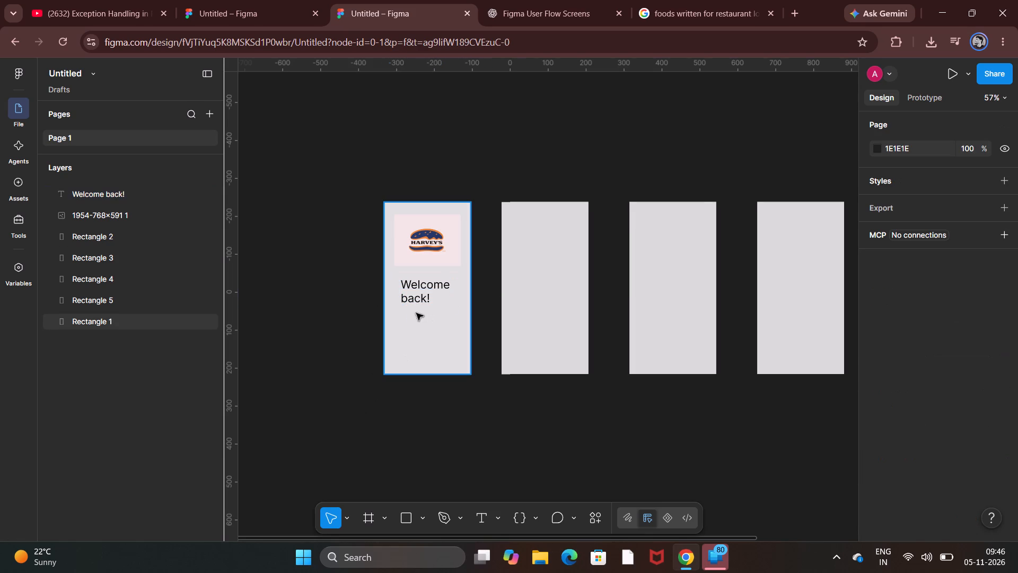
Delete "back!" from the welcome text on the first screen so that it reads only "Welcome".
left_click(424, 298)
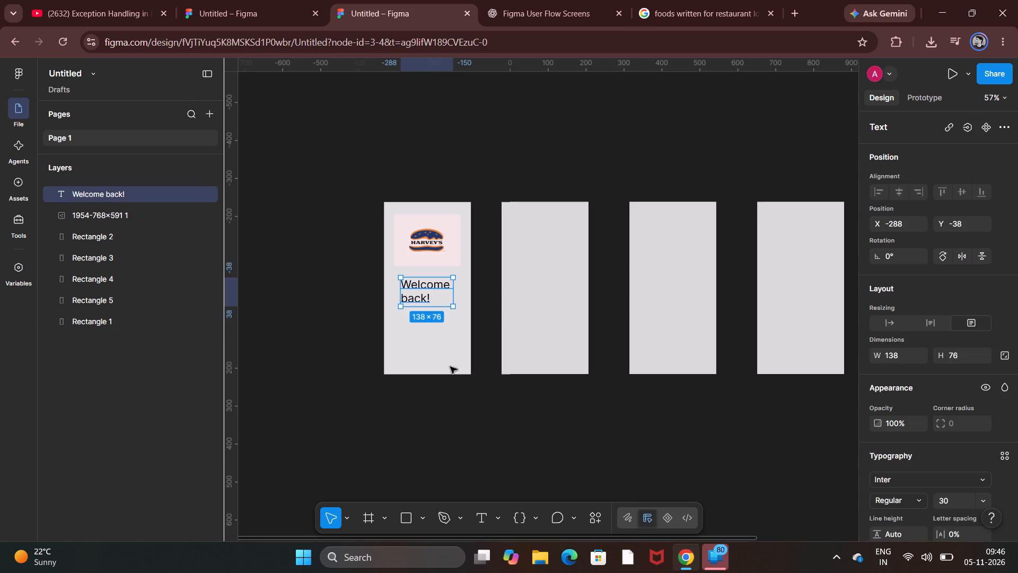
left_click(484, 514)
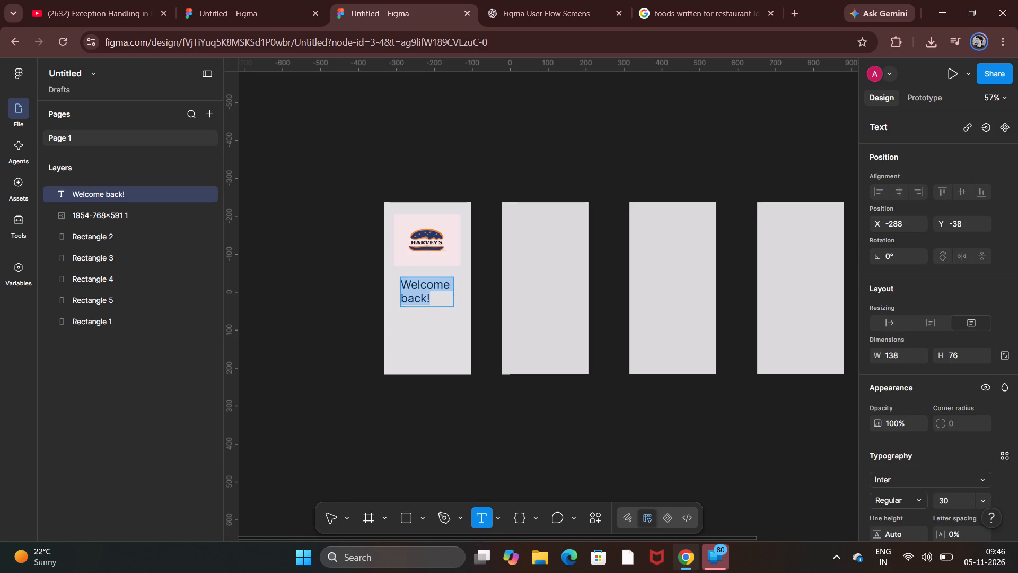
left_click(433, 298)
left_click(401, 296)
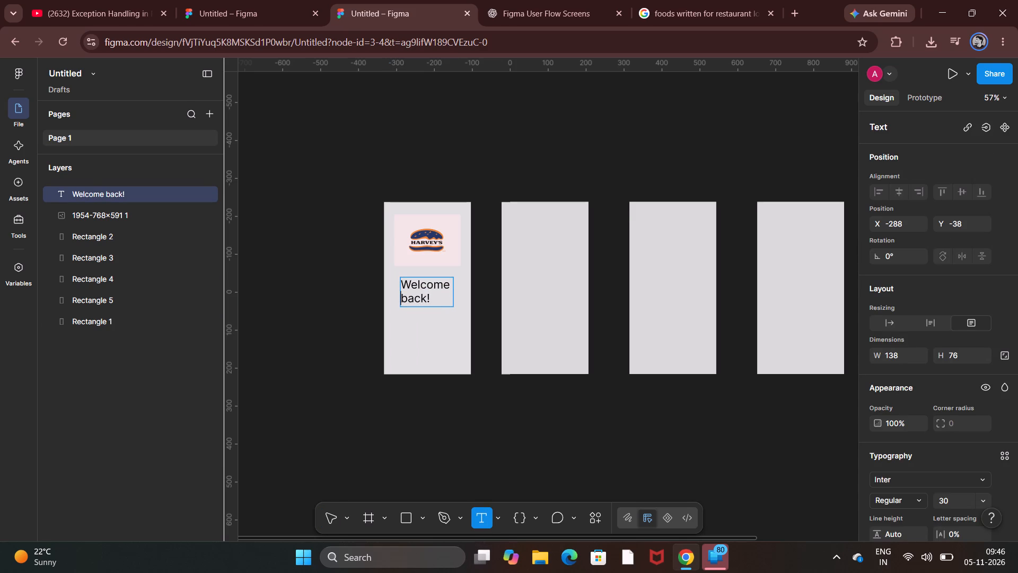
key("space")
key("space")
key("Right")
key("Right")
key("Right")
key("Right")
key("Right")
key("Right")
key("BackSpace")
key("BackSpace")
key("BackSpace")
key("BackSpace")
key("BackSpace")
key("BackSpace")
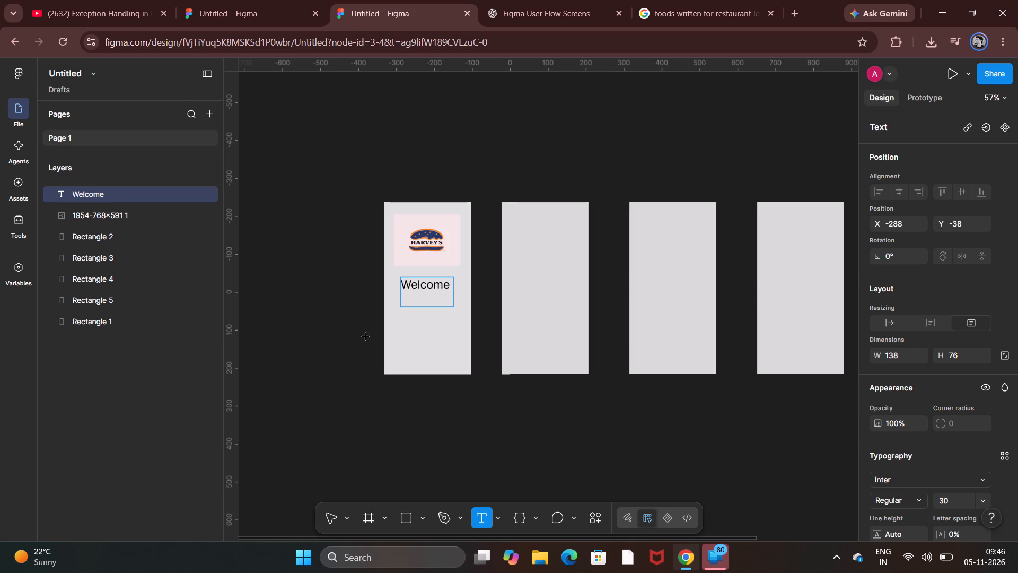
left_click(323, 438)
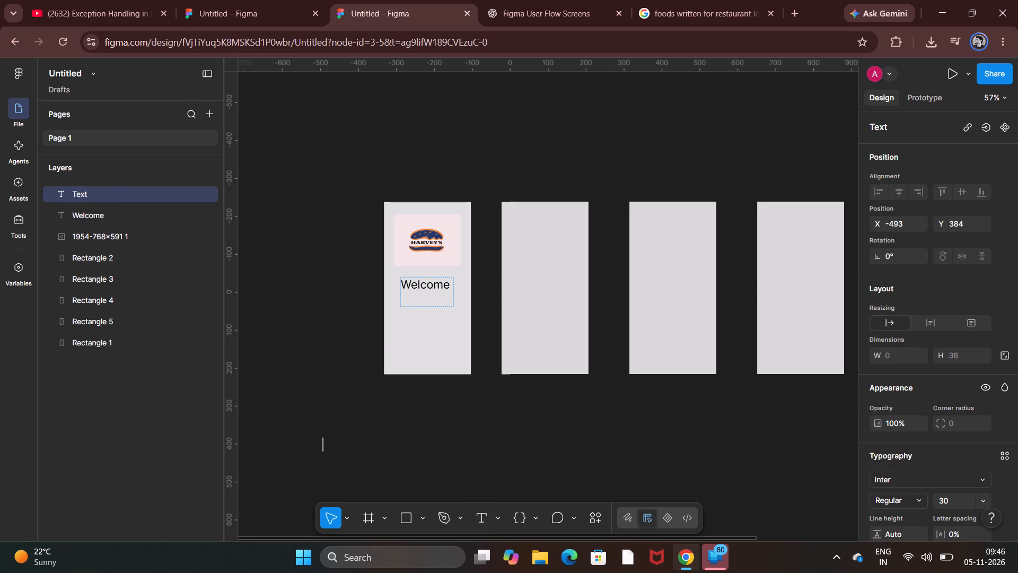
left_click(434, 289)
left_click(430, 423)
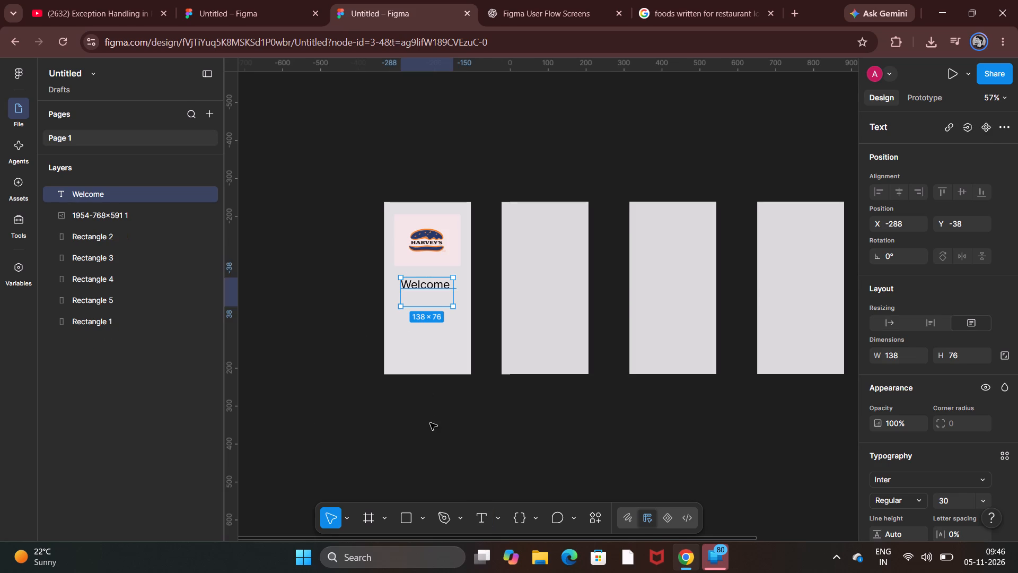
left_click(427, 430)
Move the "Welcome" text directly beneath the Harvey's logo and centre it by eye, at about X -282, Y -69.
left_click_drag(434, 286, 436, 278)
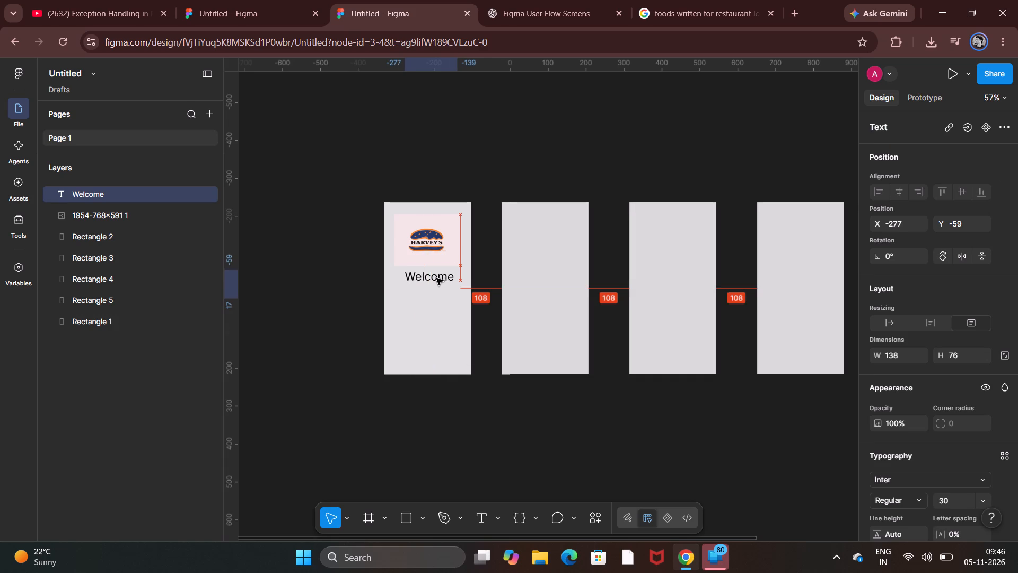
left_click_drag(436, 278, 436, 277)
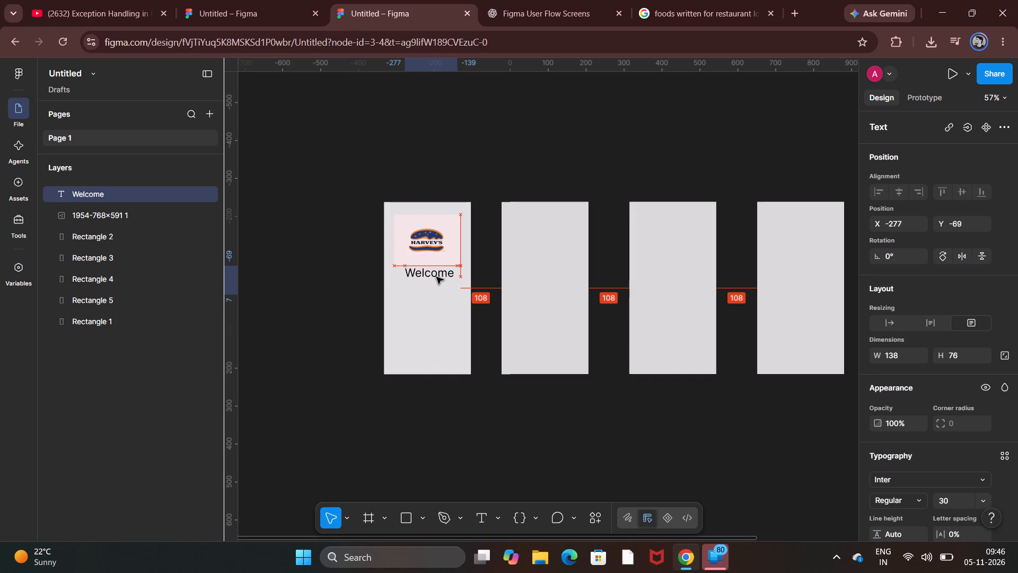
left_click_drag(436, 277, 436, 276)
left_click_drag(436, 276, 435, 276)
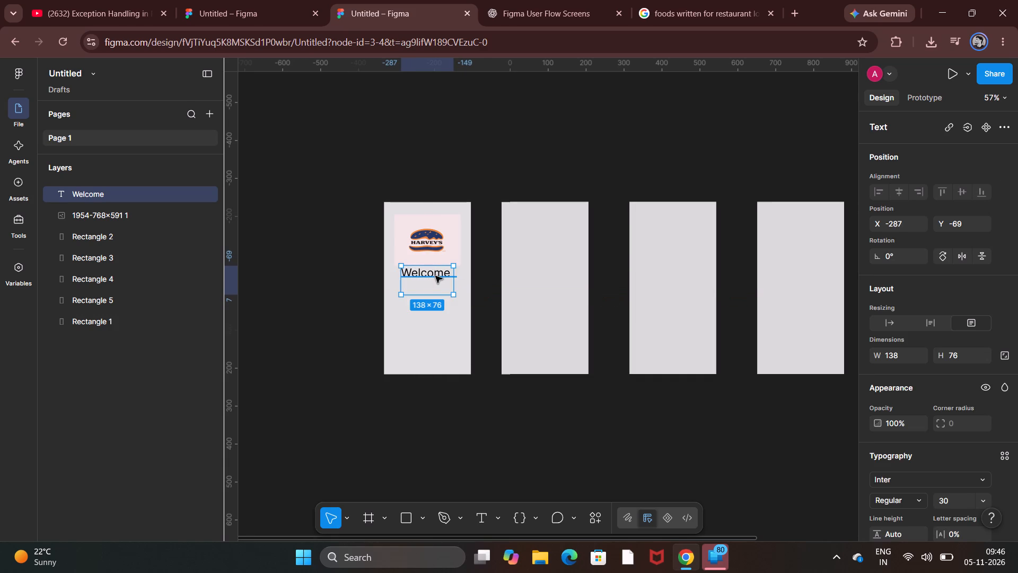
key("Right")
key("Right")
key("Right")
key("Right")
key("Right")
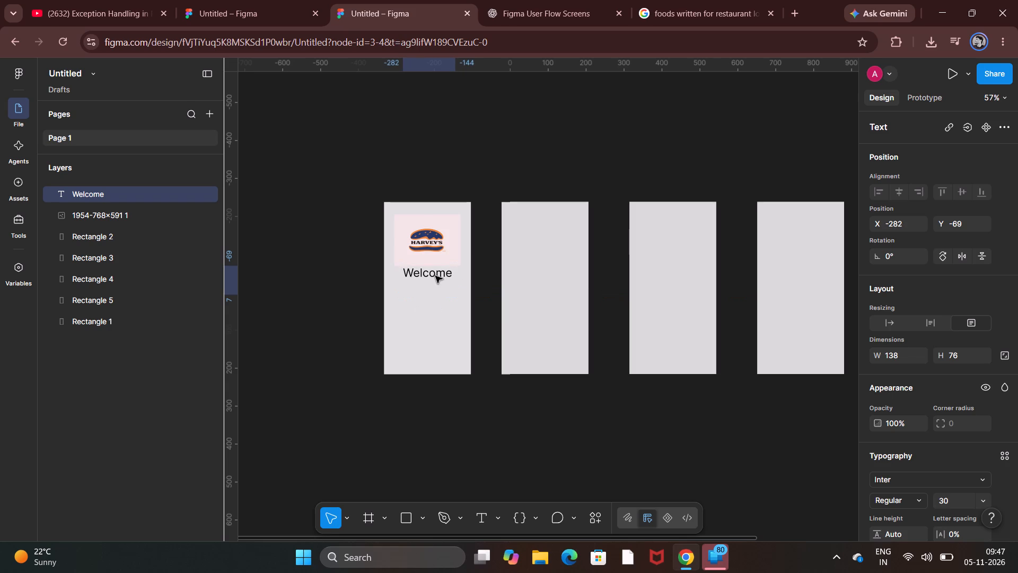
left_click(436, 447)
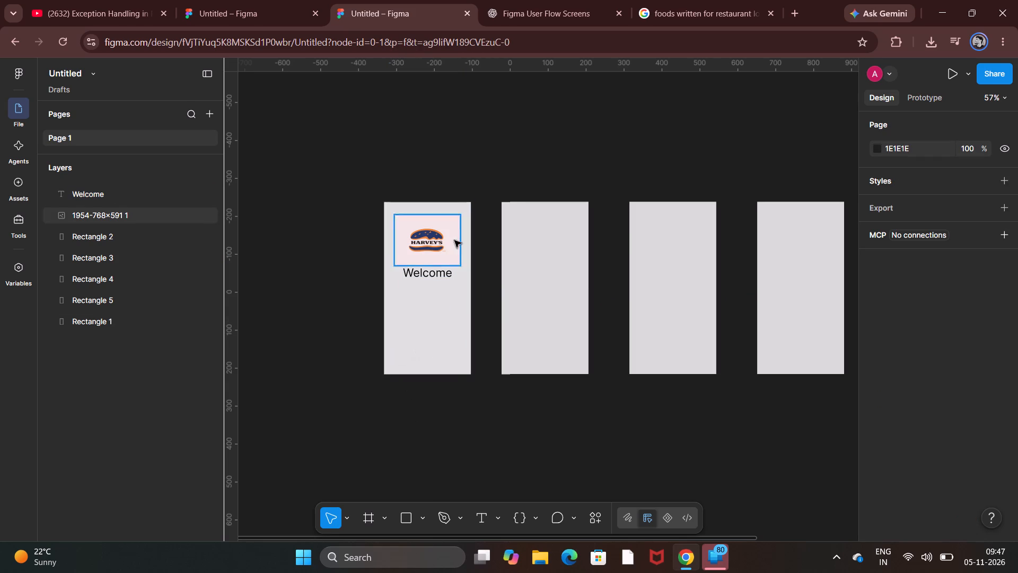
Add a separate text reading "back!" in the empty area below "Welcome" on the first screen.
left_click(481, 511)
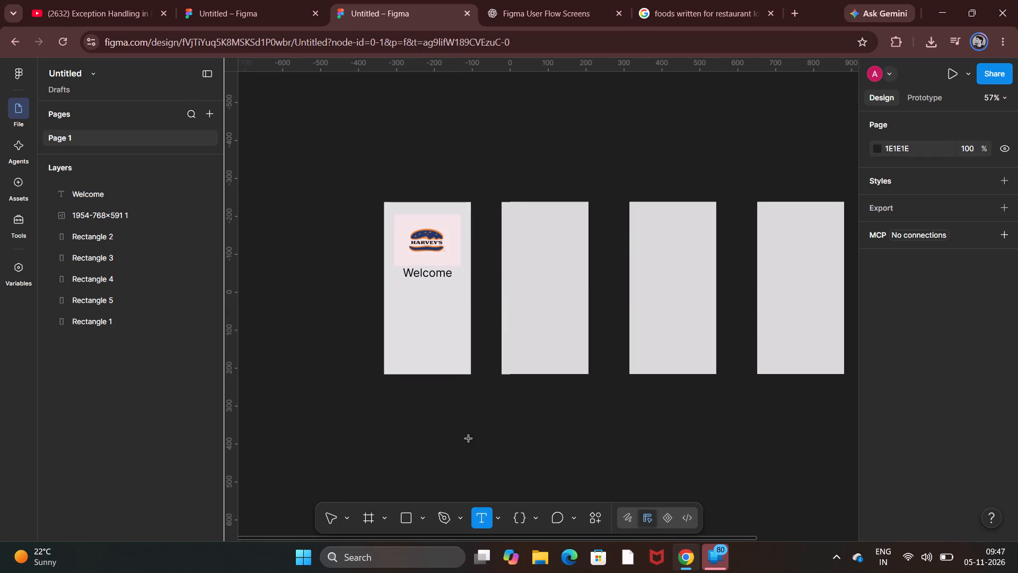
left_click(419, 305)
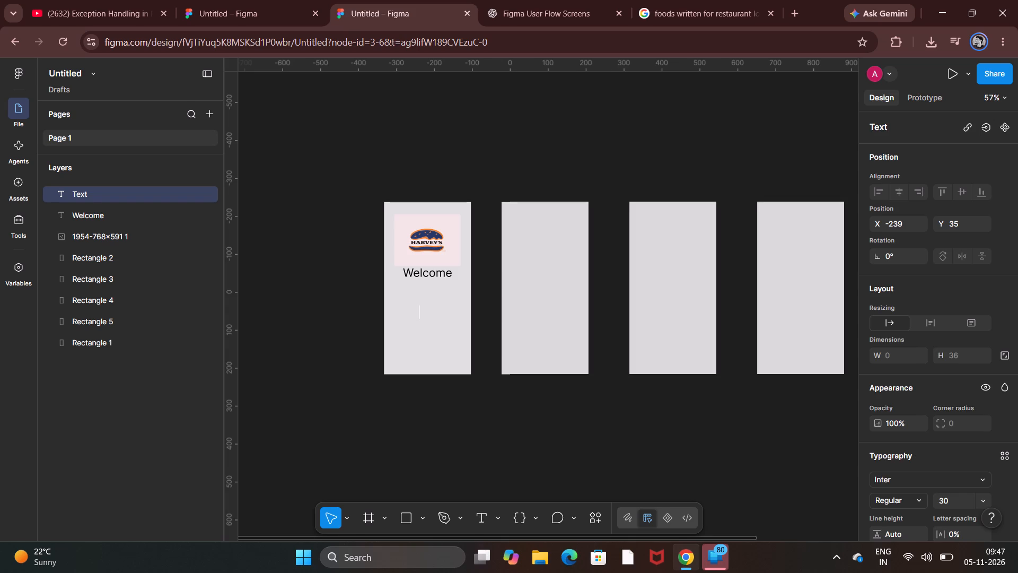
type("ba")
type("ck")
key("shift+exclam")
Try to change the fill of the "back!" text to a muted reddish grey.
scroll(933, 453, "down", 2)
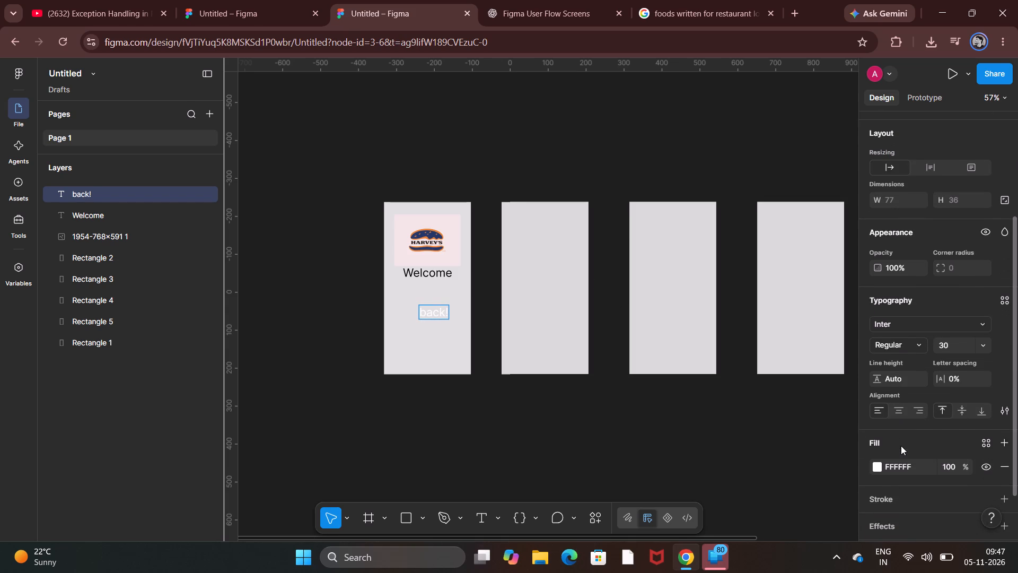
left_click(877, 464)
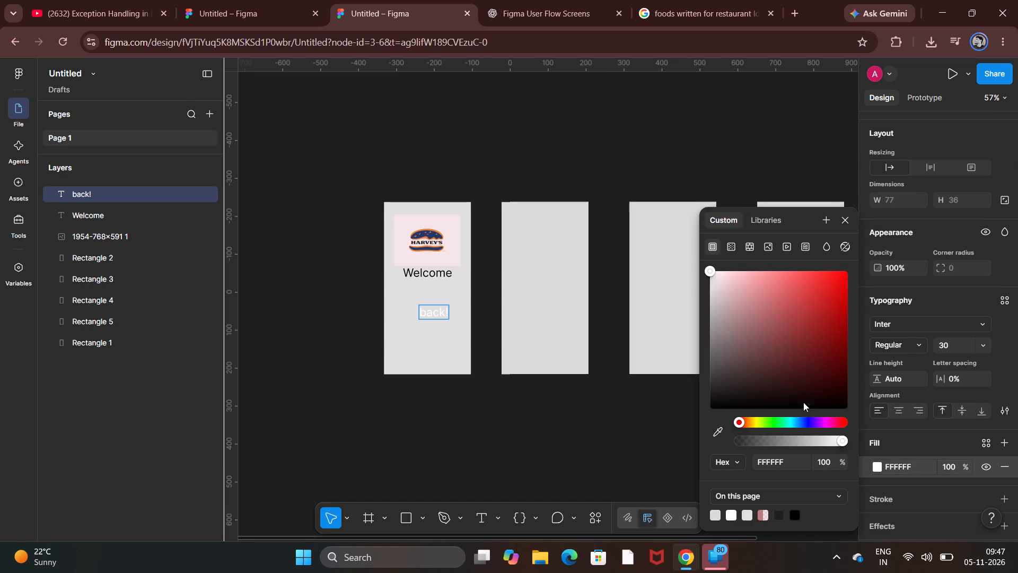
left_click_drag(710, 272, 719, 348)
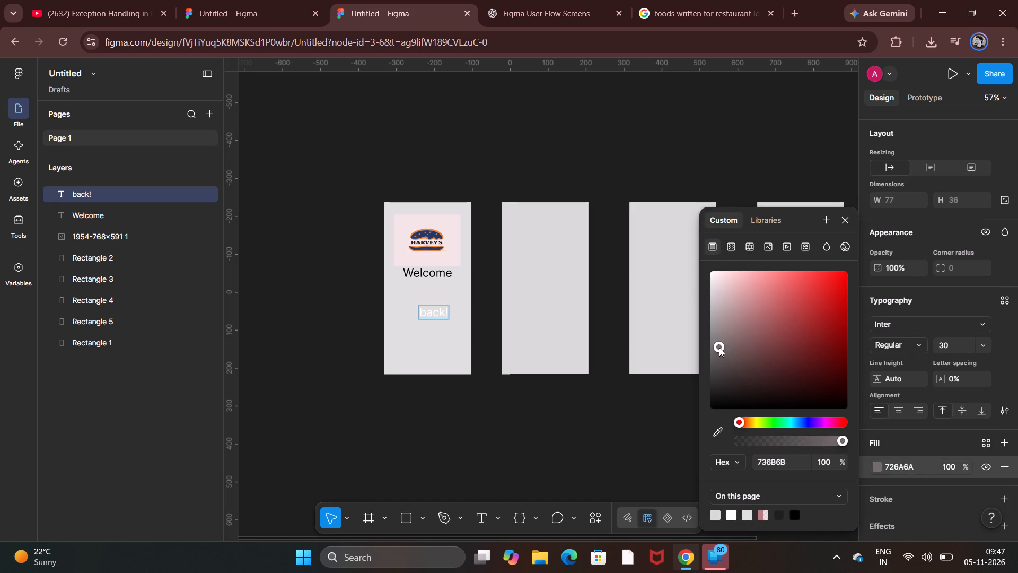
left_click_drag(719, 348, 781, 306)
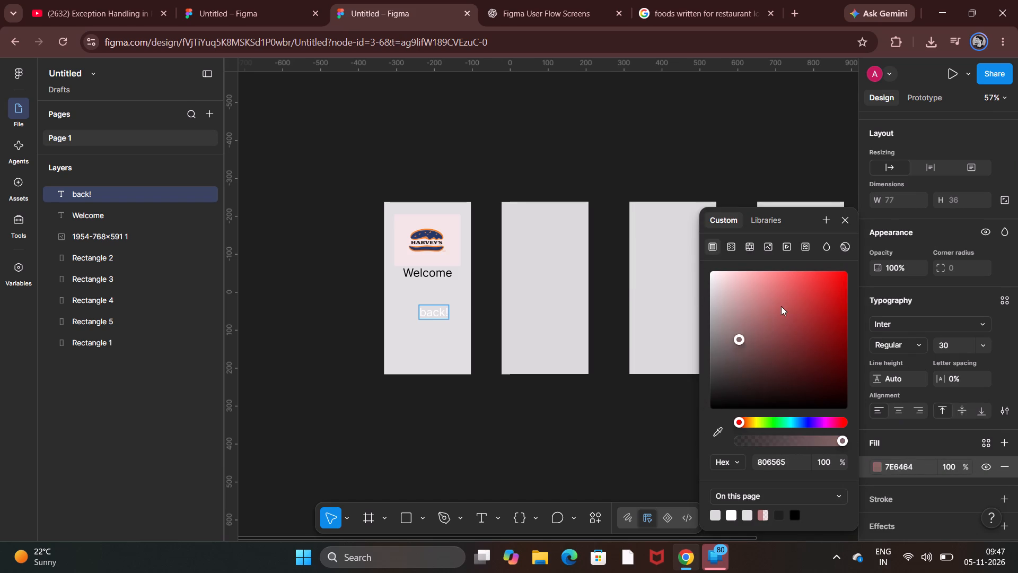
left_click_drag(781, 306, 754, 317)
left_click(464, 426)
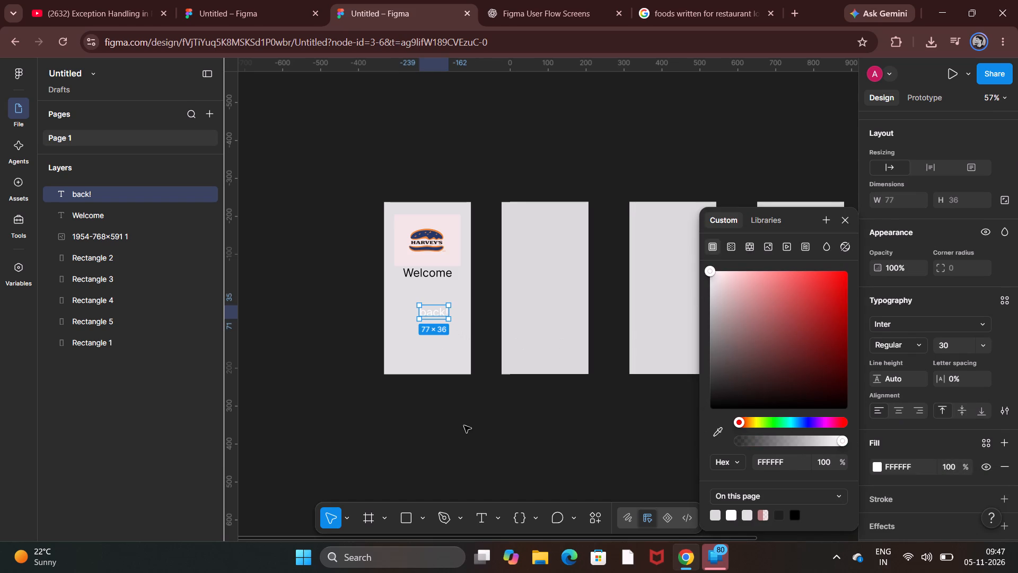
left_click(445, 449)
Set the fill colour of the "back!" text to black, 000000.
left_click(436, 316)
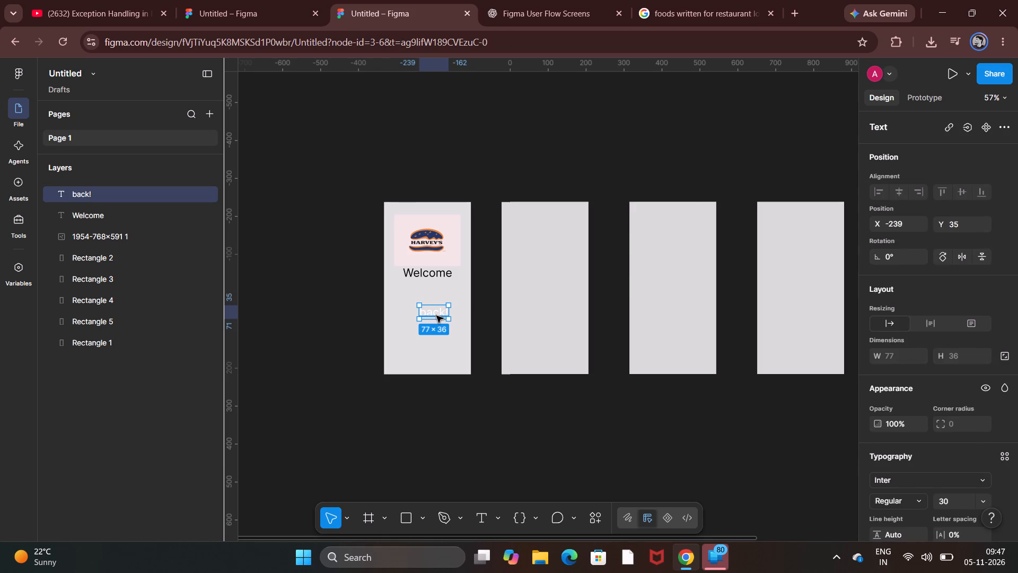
scroll(884, 445, "down", 2)
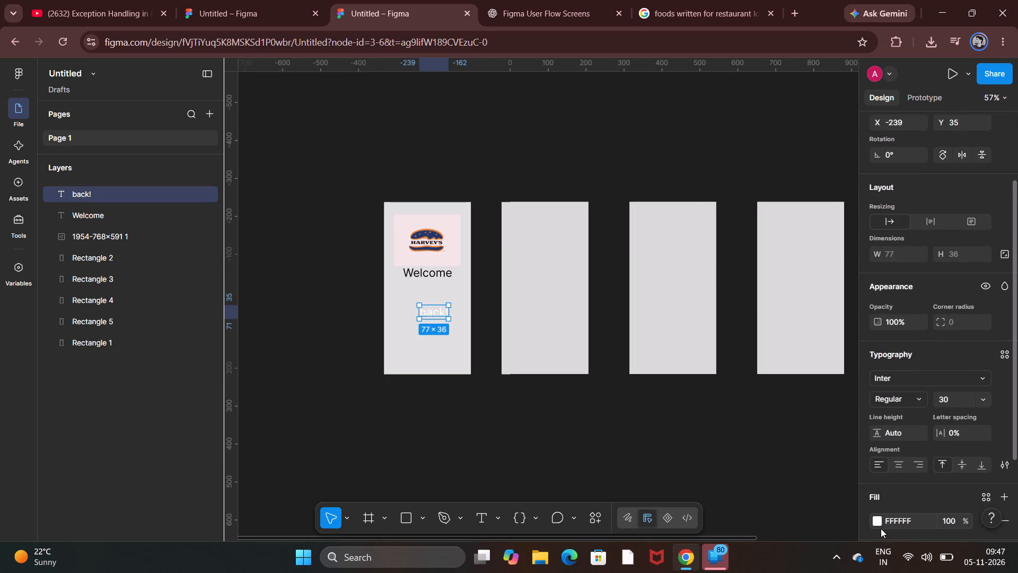
left_click(879, 525)
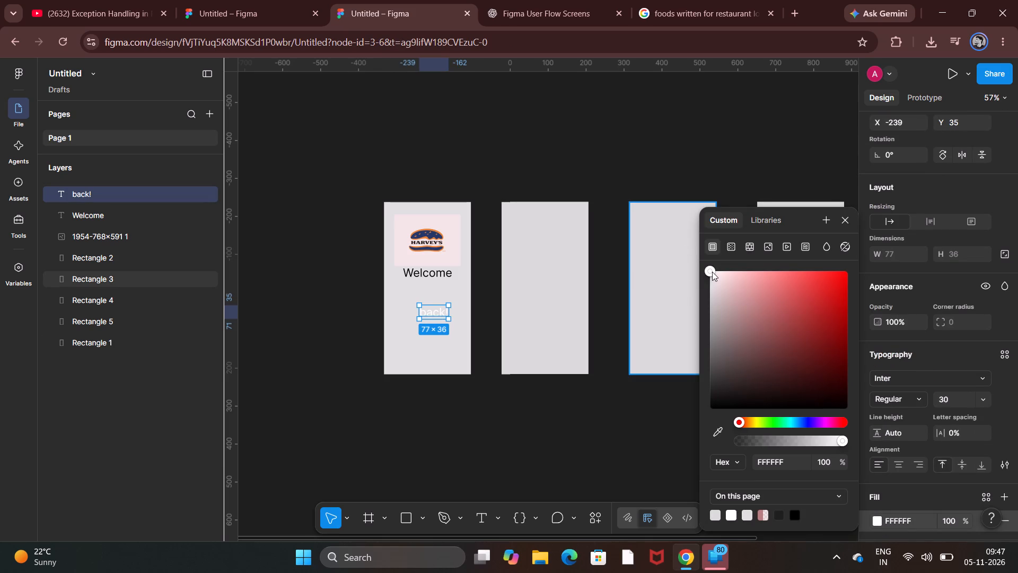
left_click_drag(712, 272, 714, 437)
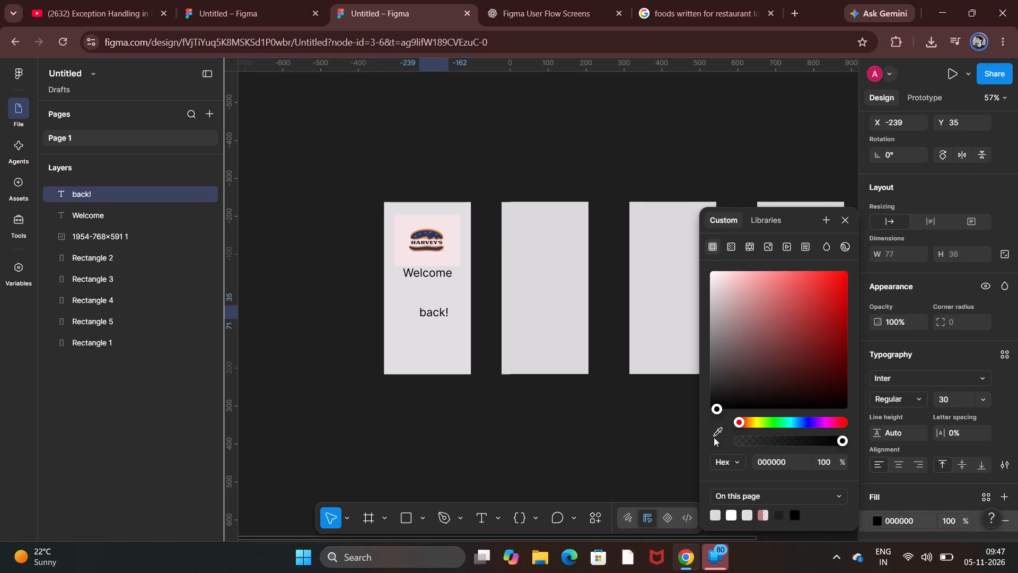
left_click_drag(714, 437, 700, 435)
left_click(581, 483)
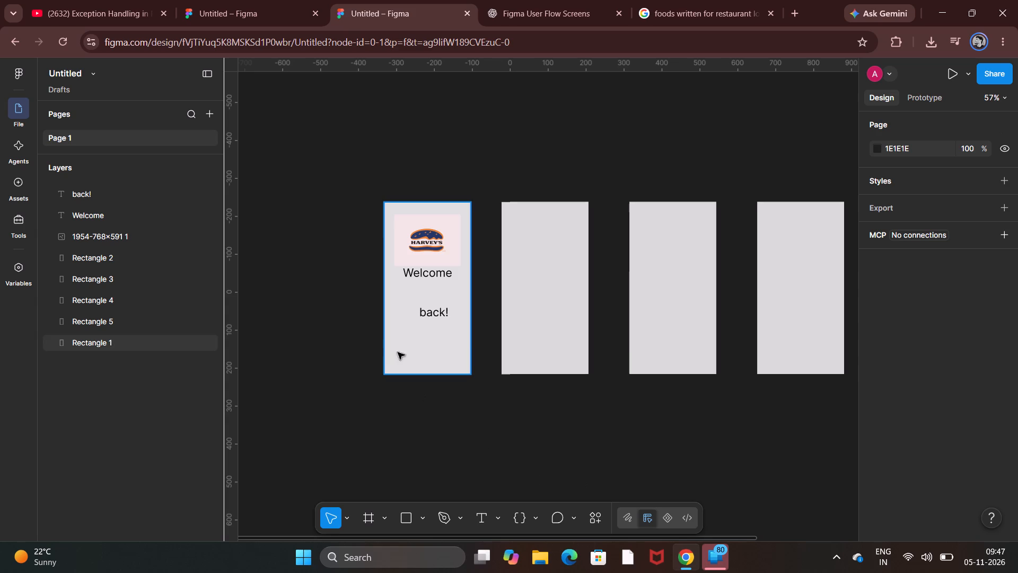
Move the "back!" text directly beneath "Welcome" and centre it on the first screen, at about X -256, Y -28.
left_click_drag(435, 315, 429, 294)
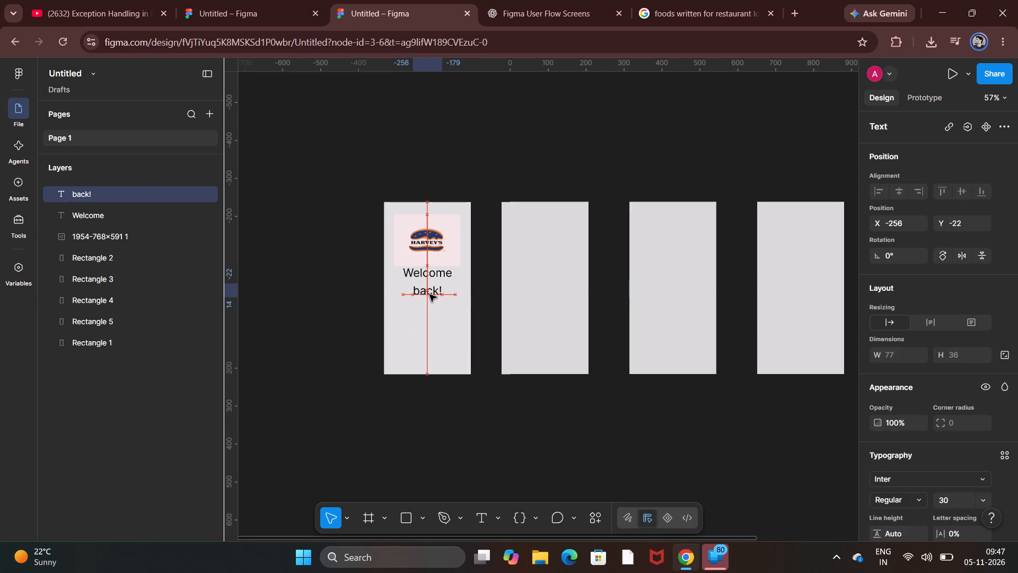
left_click_drag(429, 294, 428, 287)
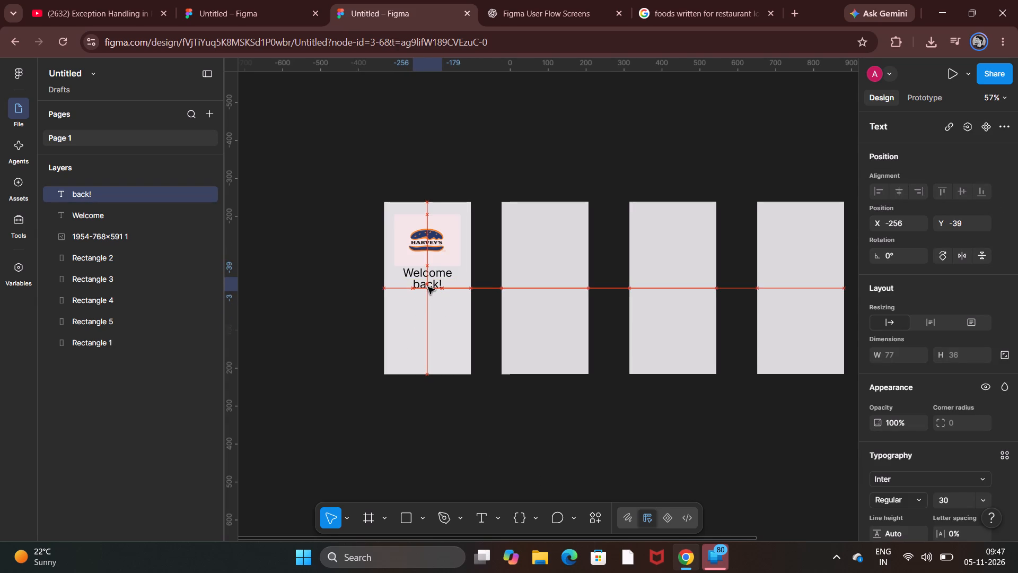
left_click_drag(428, 287, 429, 290)
left_click(443, 430)
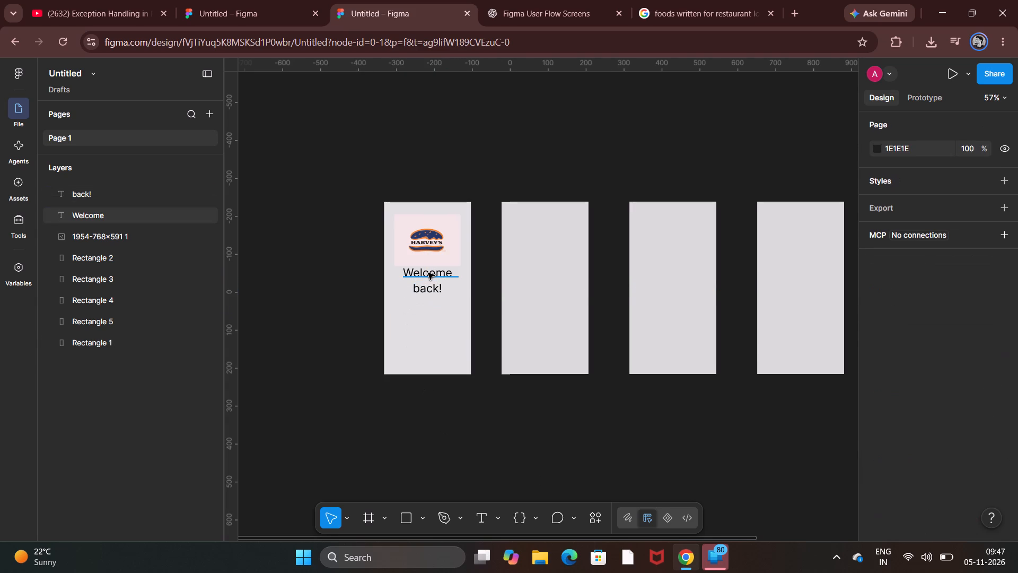
Browse the fonts for the "Welcome" text and set it to Inria Serif.
left_click(428, 273)
scroll(946, 416, "down", 1)
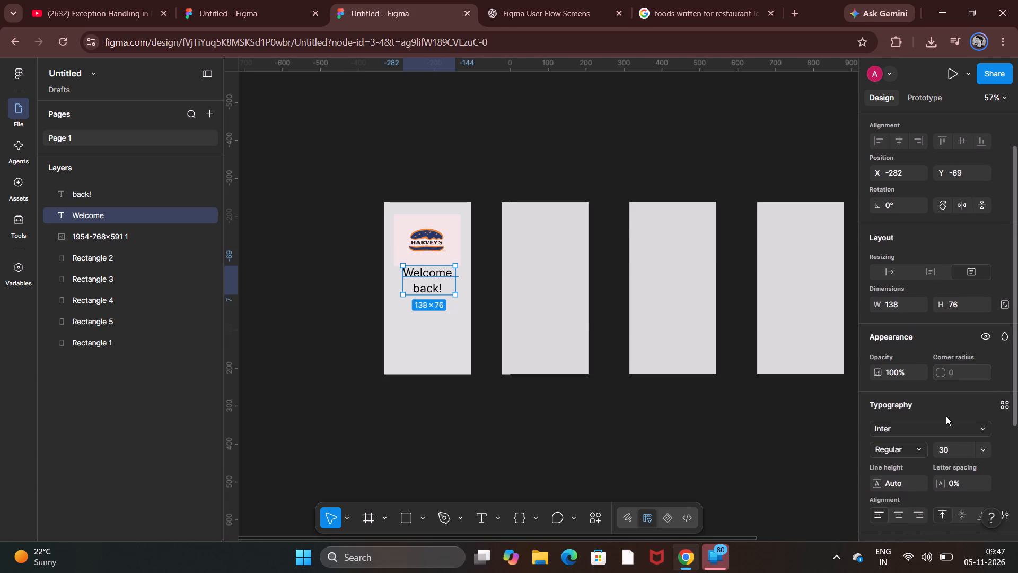
left_click(949, 424)
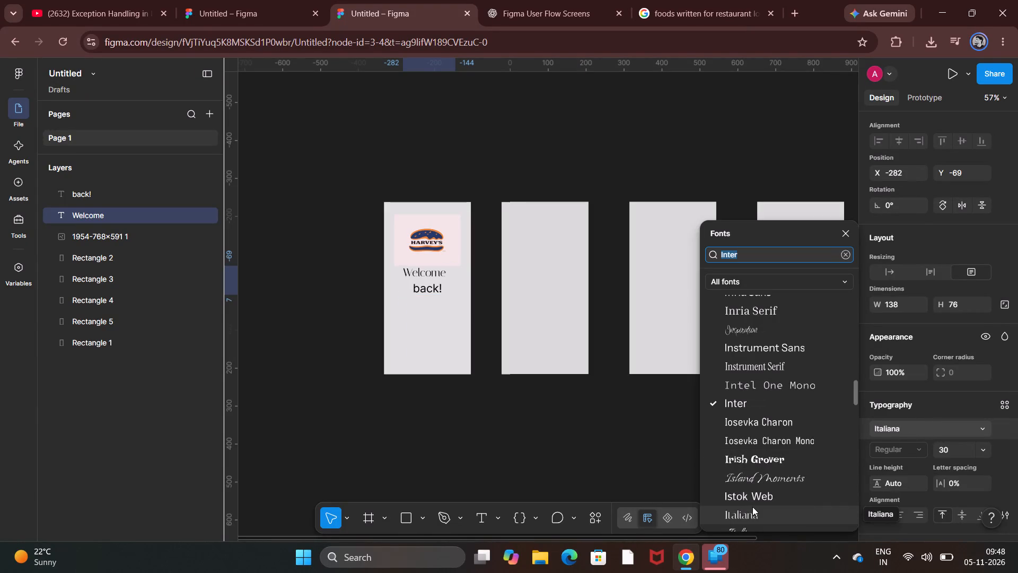
scroll(766, 349, "up", 1)
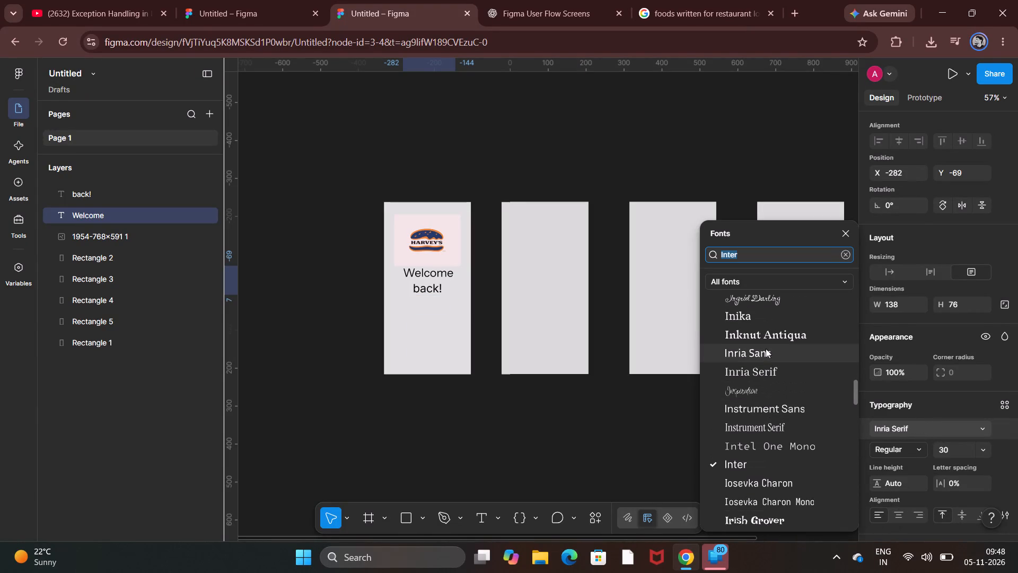
scroll(766, 349, "up", 1)
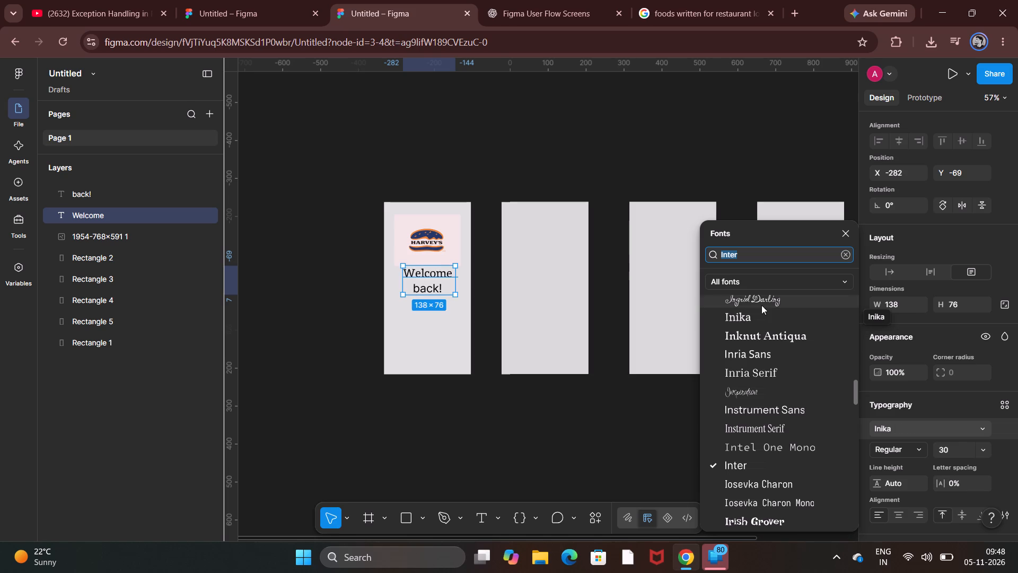
left_click(765, 368)
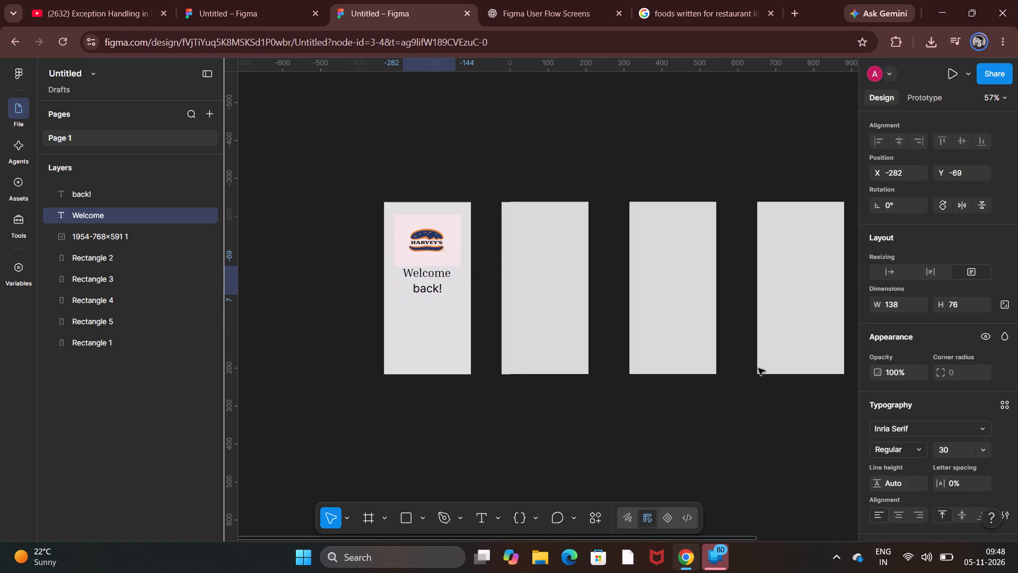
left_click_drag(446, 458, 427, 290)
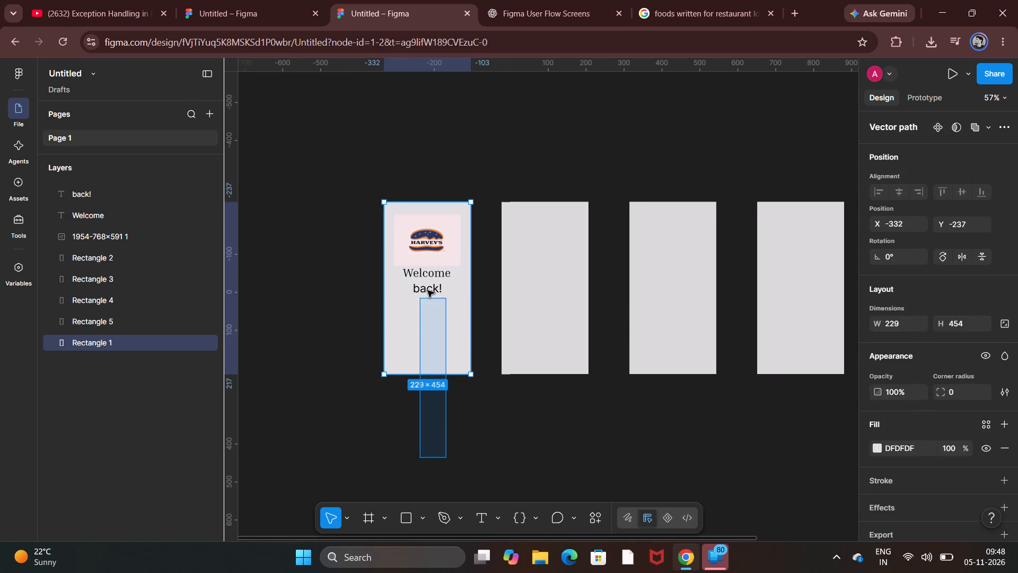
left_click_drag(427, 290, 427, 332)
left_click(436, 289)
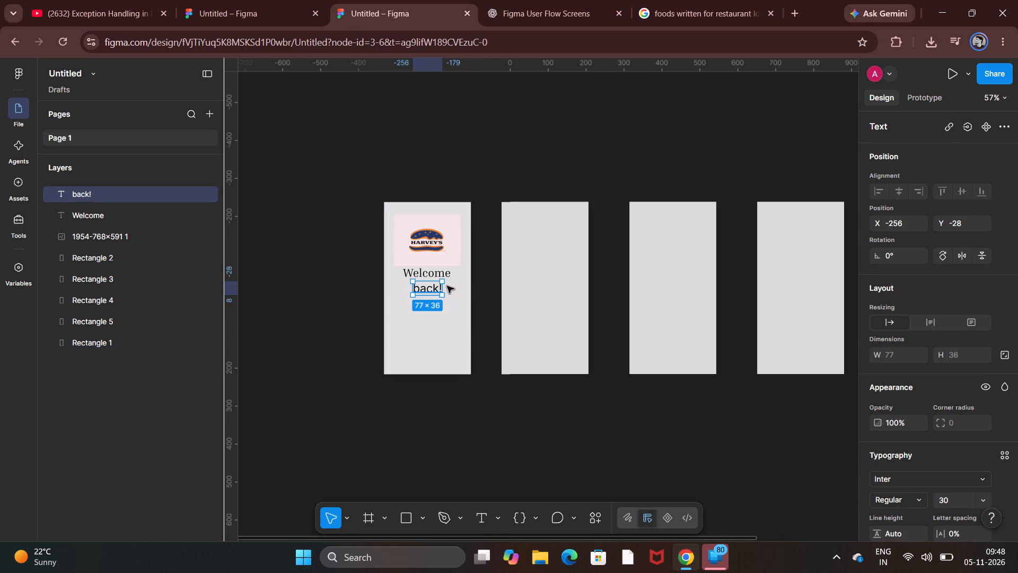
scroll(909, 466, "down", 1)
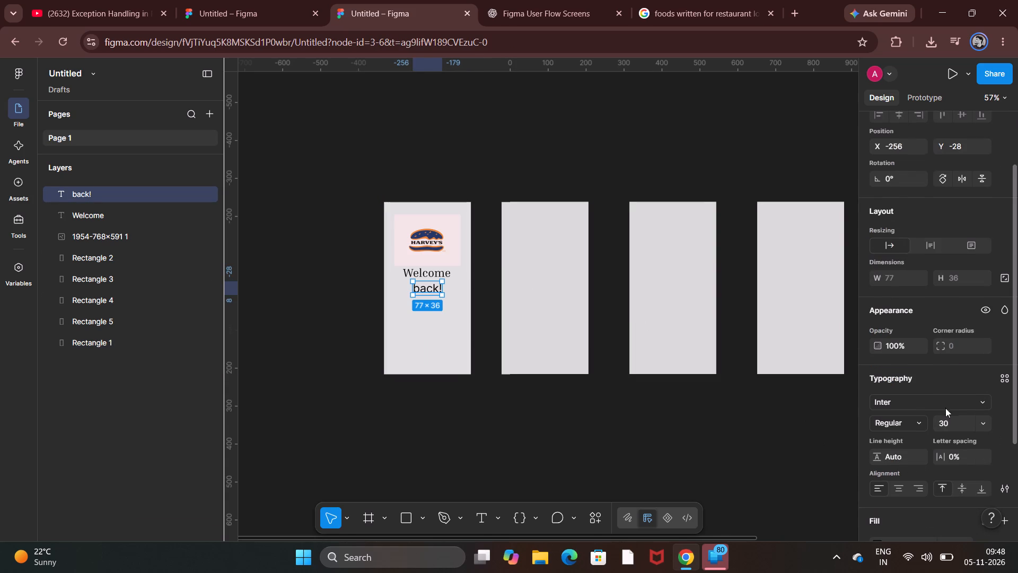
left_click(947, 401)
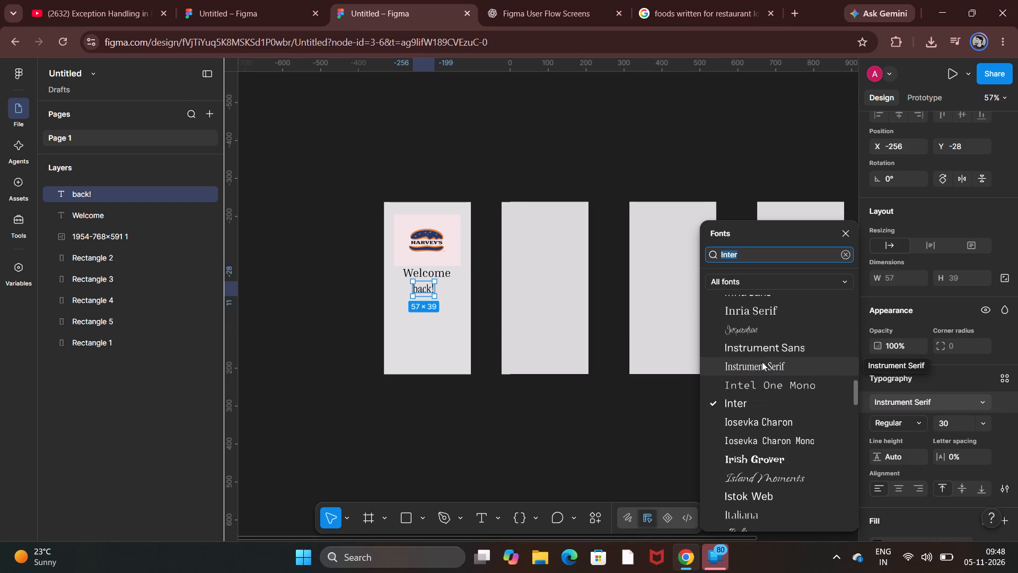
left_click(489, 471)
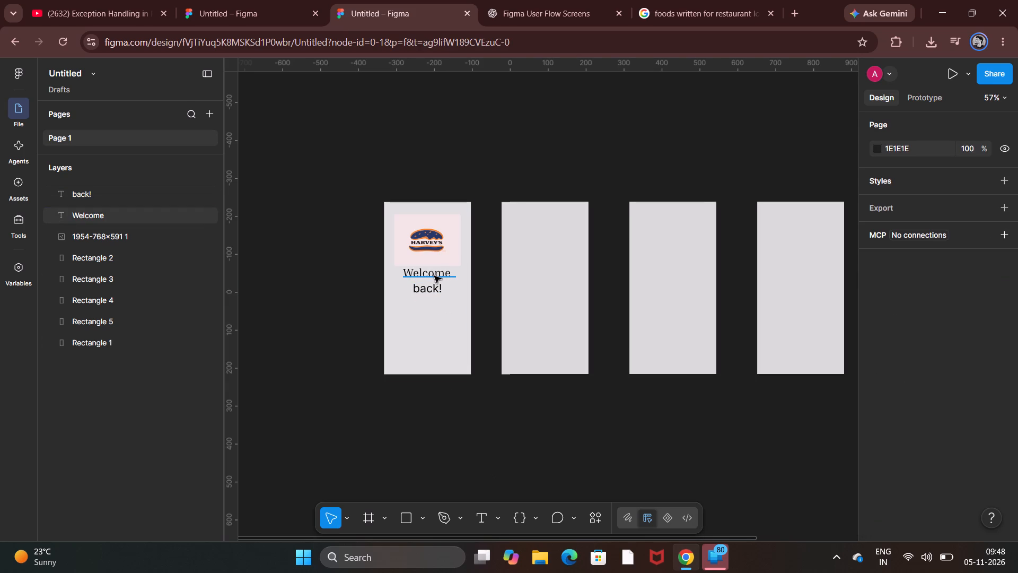
left_click(436, 275)
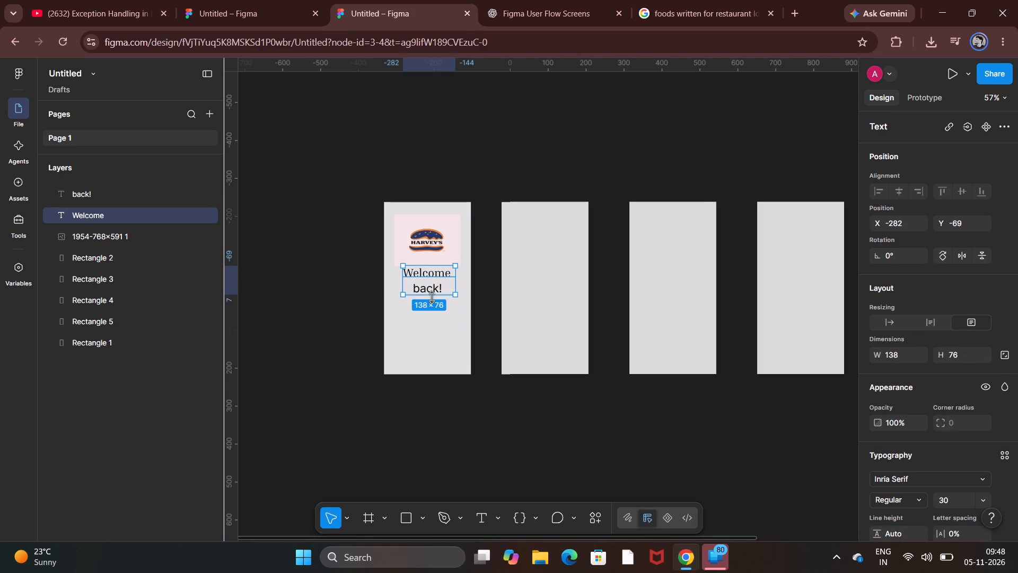
left_click_drag(444, 423, 431, 290)
left_click(431, 290)
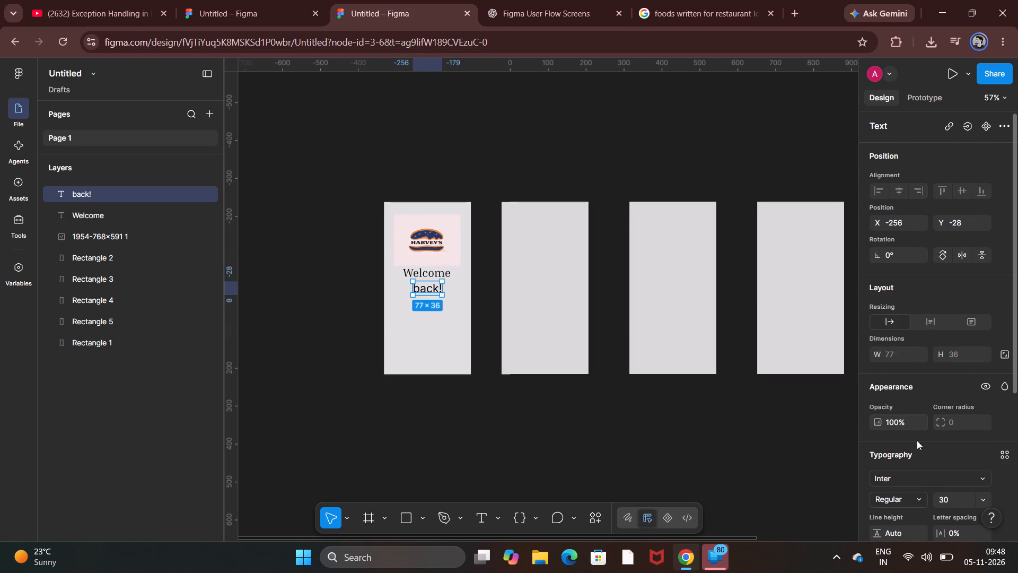
left_click(919, 475)
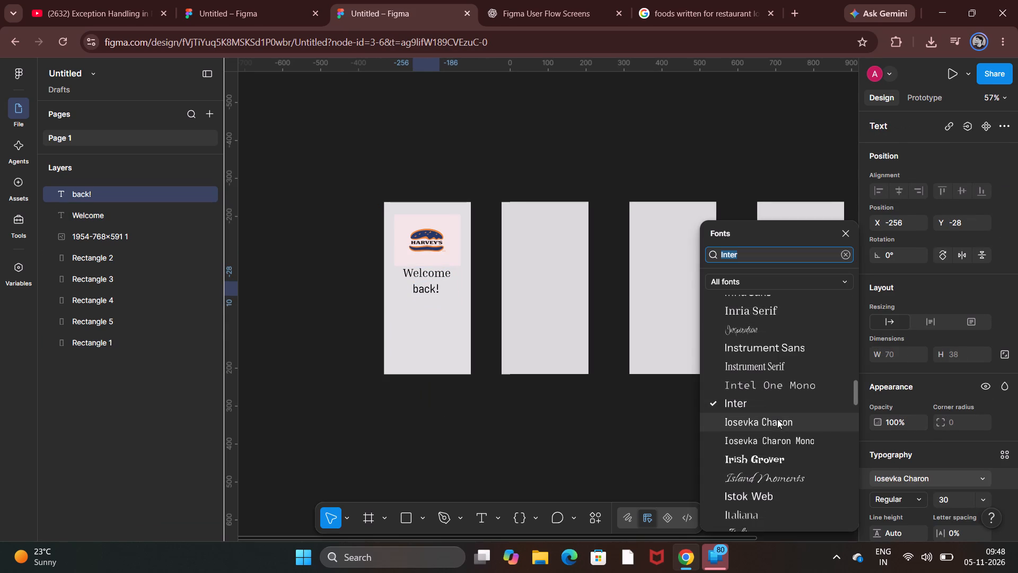
left_click(770, 310)
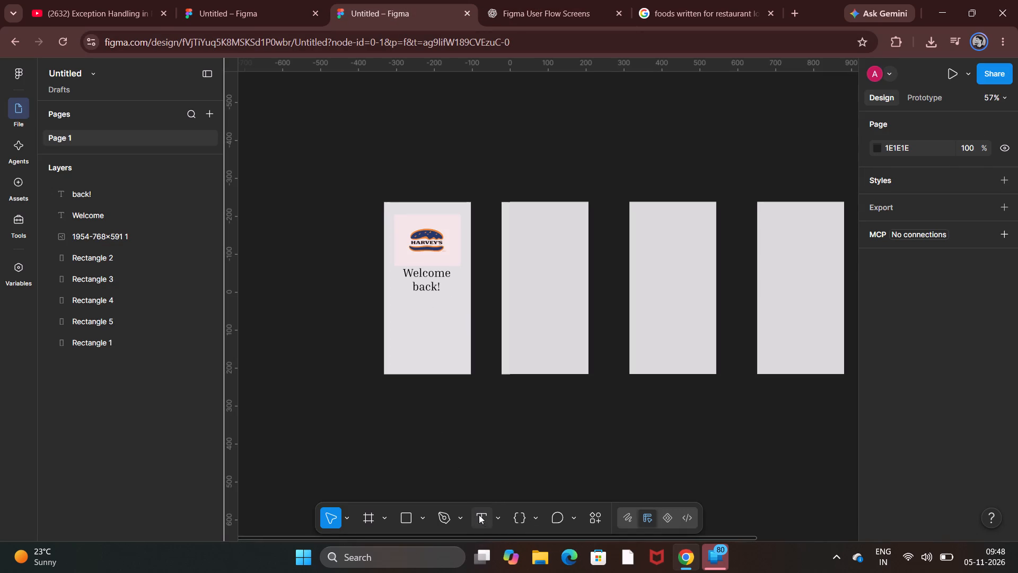
left_click(479, 514)
left_click(408, 300)
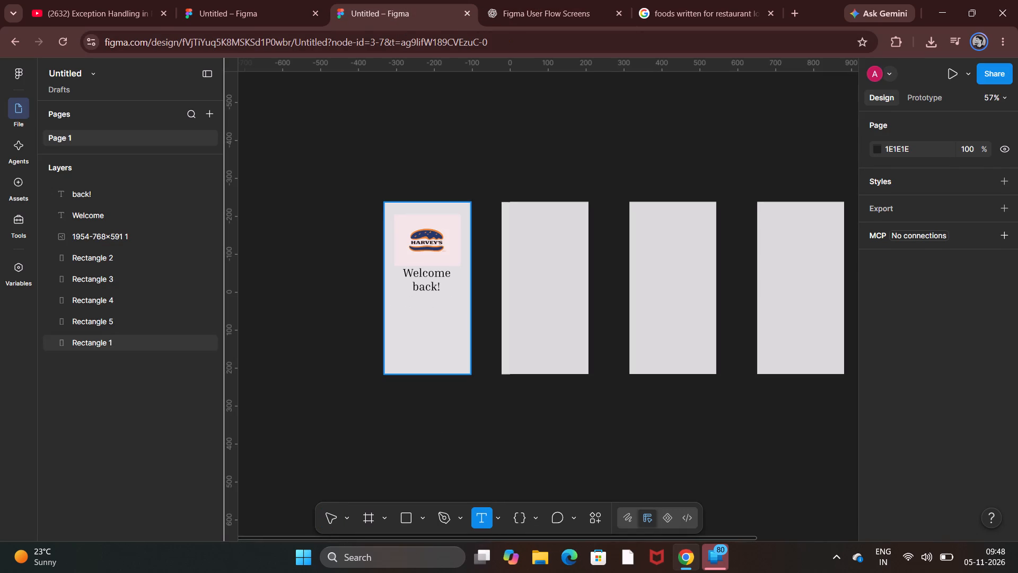
type("LO")
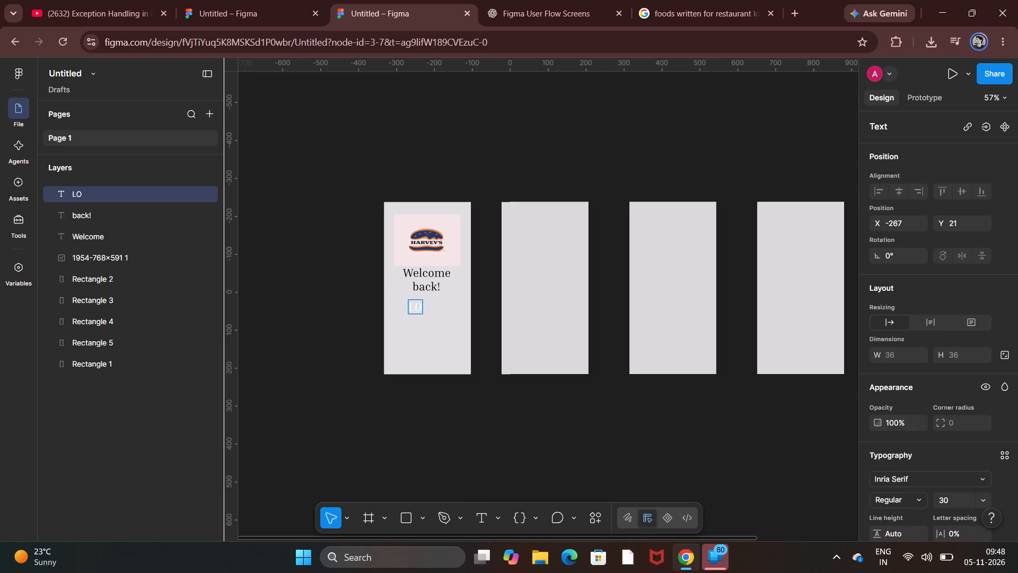
key("BackSpace")
type("ogin in")
key("space")
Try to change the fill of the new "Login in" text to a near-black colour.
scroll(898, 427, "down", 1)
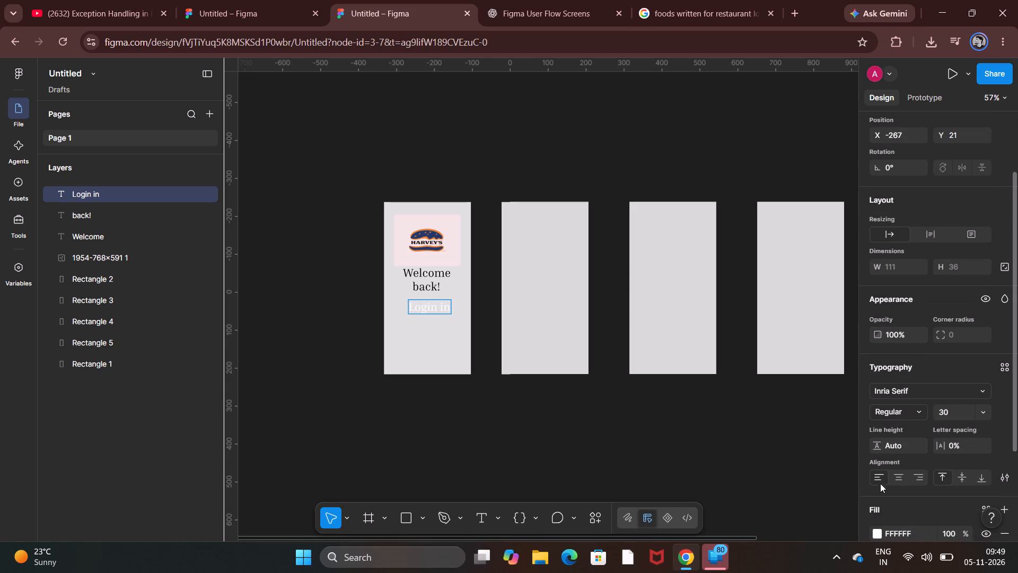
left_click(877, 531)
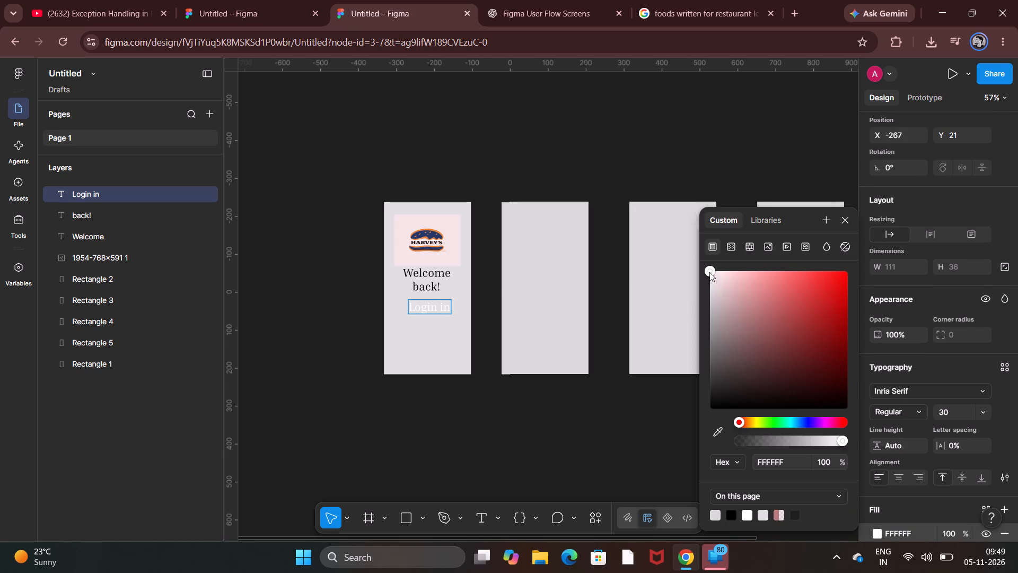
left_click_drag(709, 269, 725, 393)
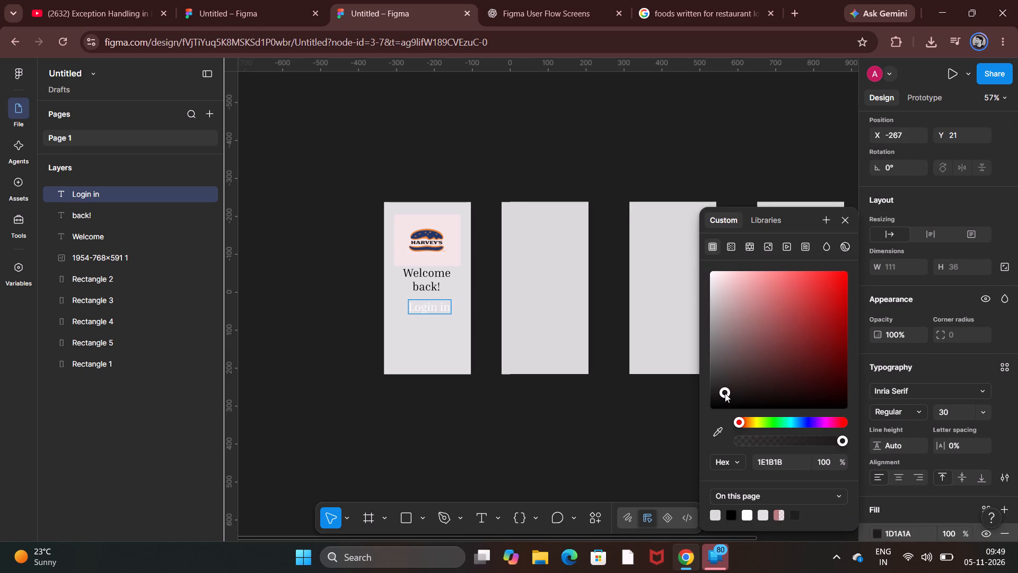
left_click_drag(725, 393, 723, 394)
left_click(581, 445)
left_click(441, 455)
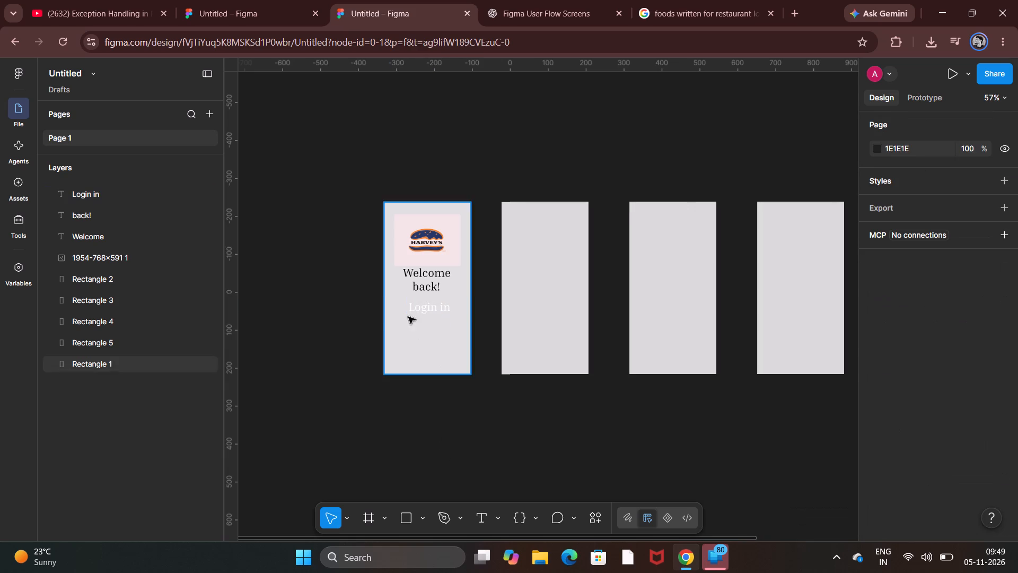
Select the "Login in" text and set its fill to near-black 010101.
left_click(112, 180)
left_click(118, 168)
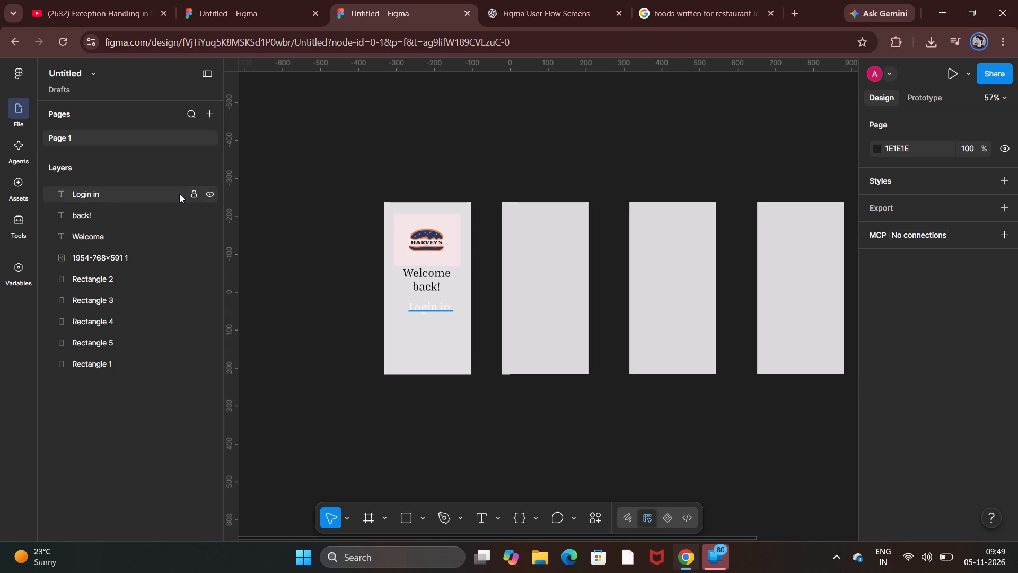
left_click(429, 303)
scroll(936, 518, "down", 1)
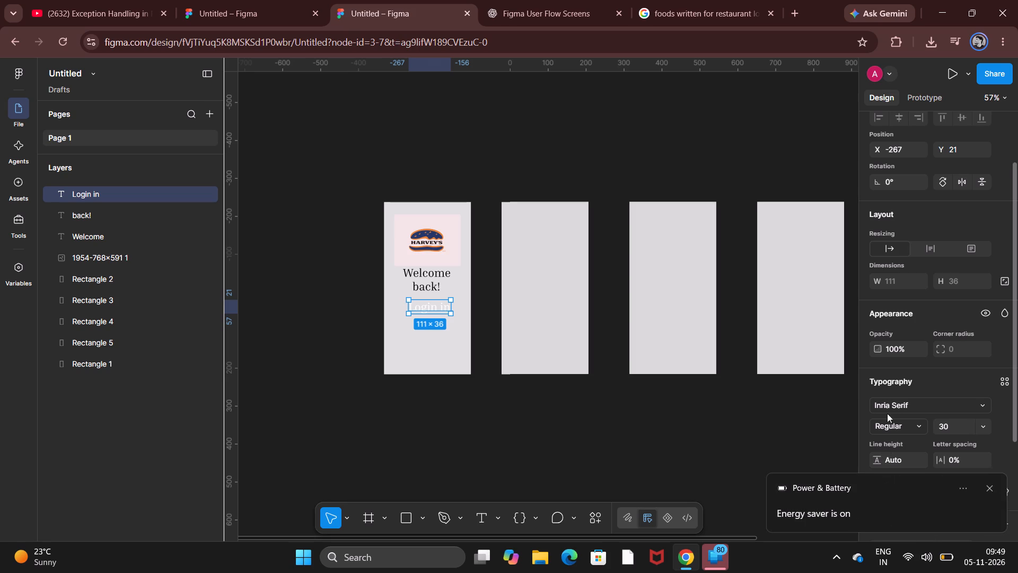
scroll(889, 380, "down", 2)
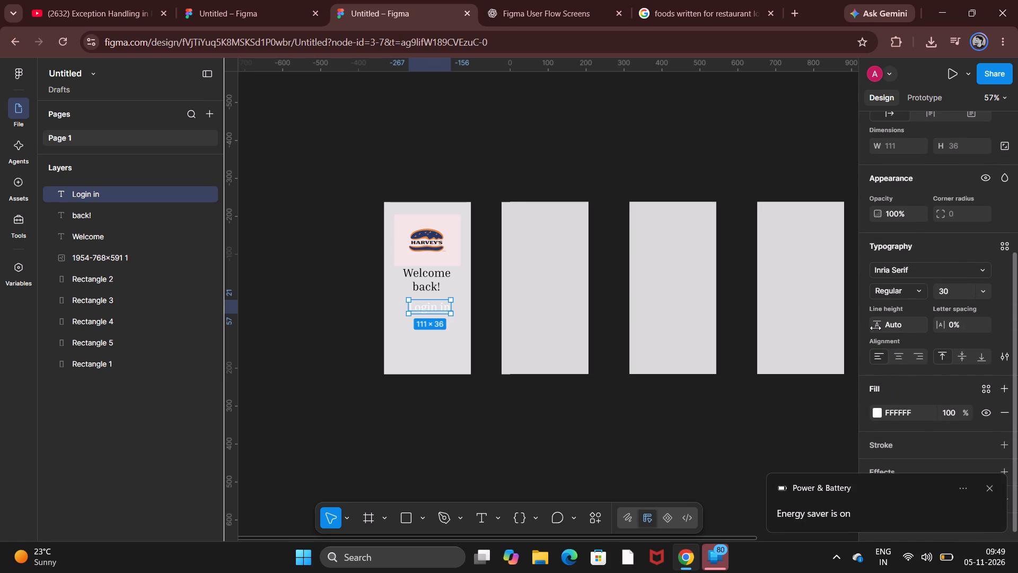
scroll(912, 390, "down", 2)
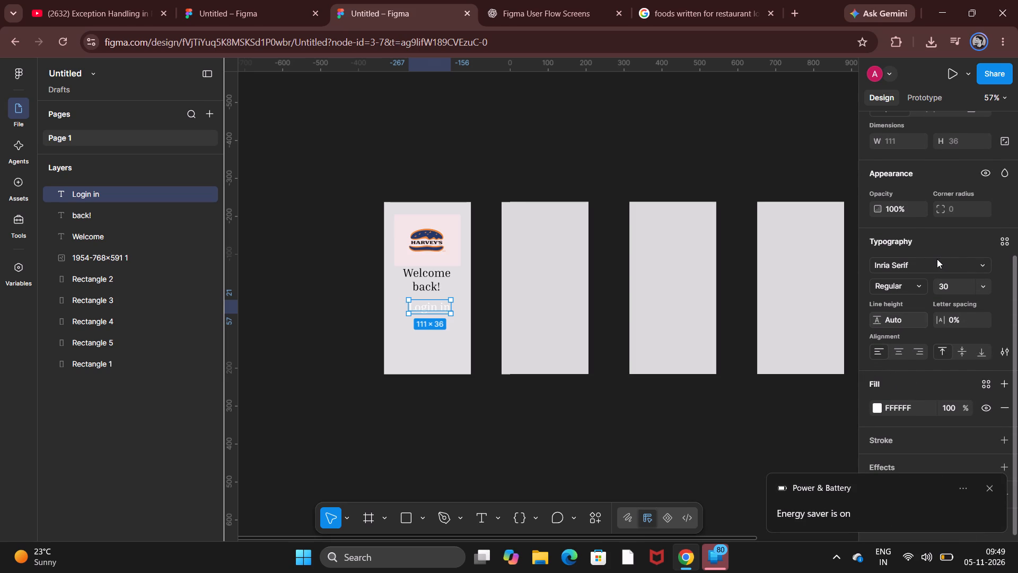
left_click(881, 408)
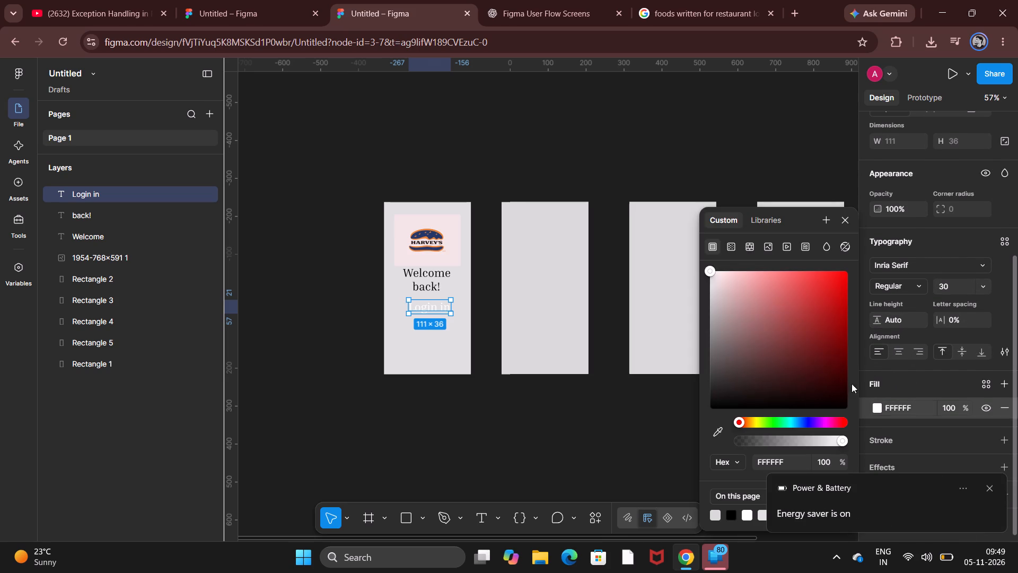
left_click_drag(712, 267, 708, 366)
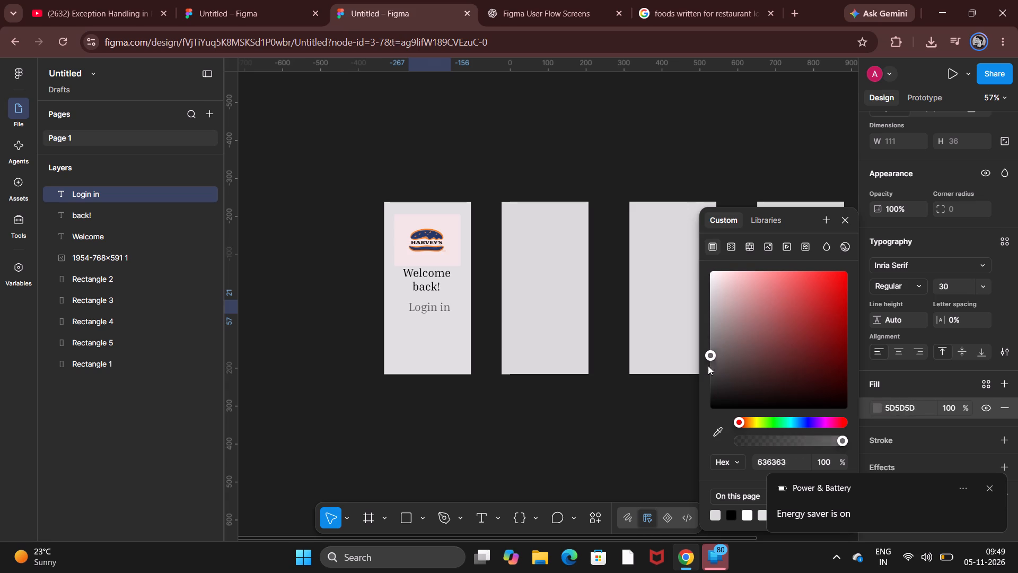
left_click_drag(708, 366, 706, 409)
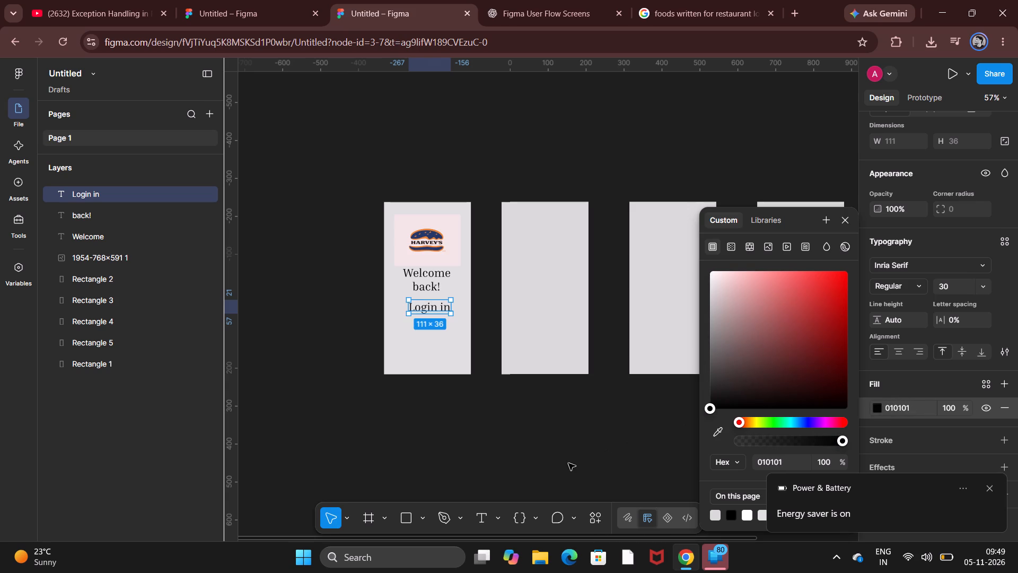
left_click(568, 463)
Resize the "Login in" text box to about 123 × 33.
left_click(436, 305)
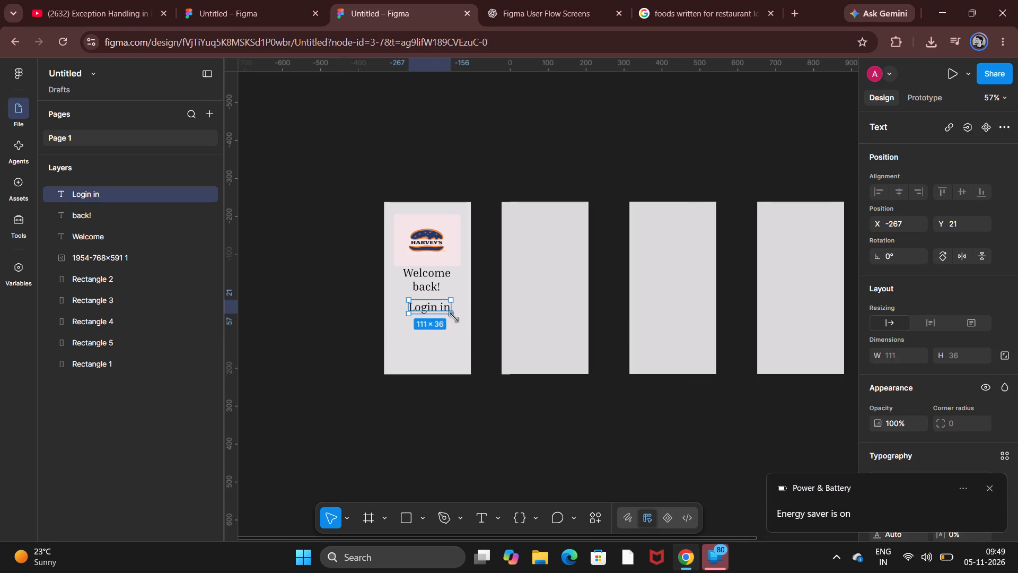
left_click_drag(454, 317, 453, 307)
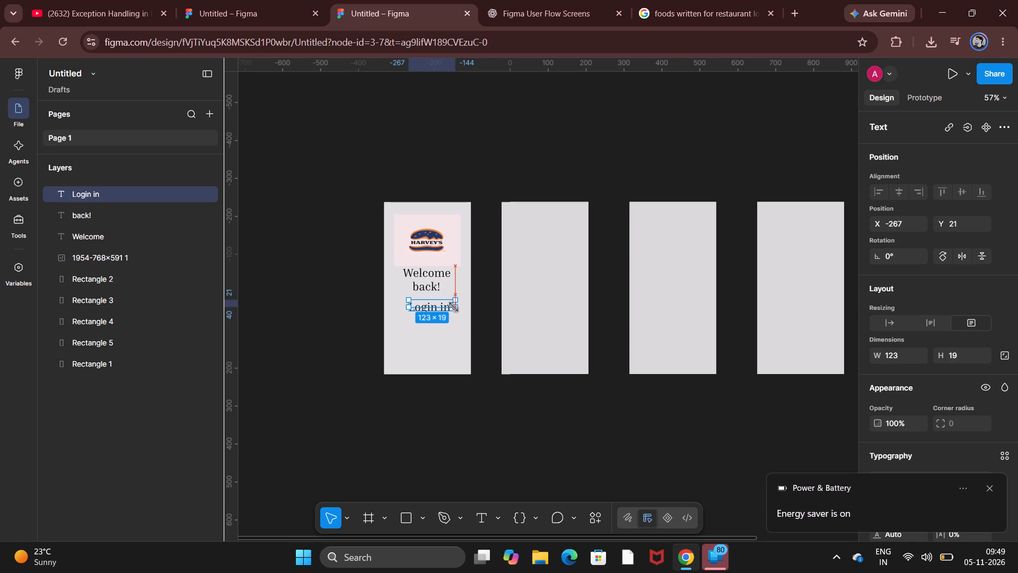
left_click_drag(453, 307, 457, 312)
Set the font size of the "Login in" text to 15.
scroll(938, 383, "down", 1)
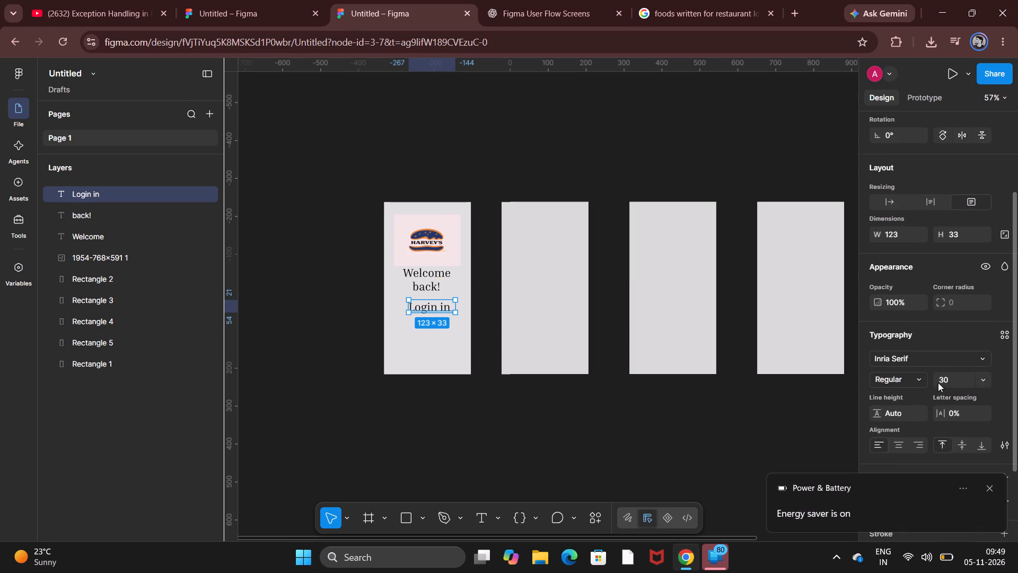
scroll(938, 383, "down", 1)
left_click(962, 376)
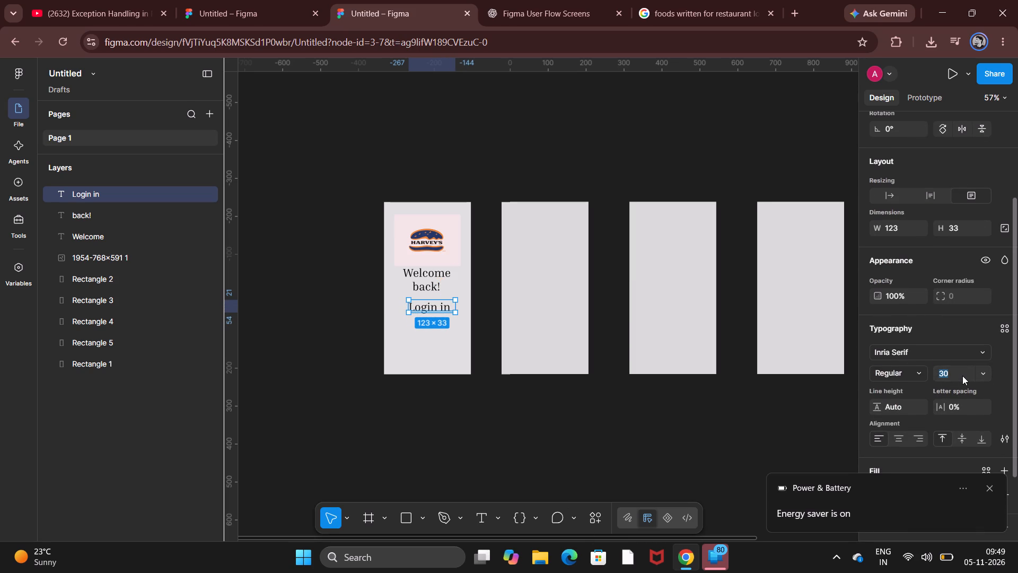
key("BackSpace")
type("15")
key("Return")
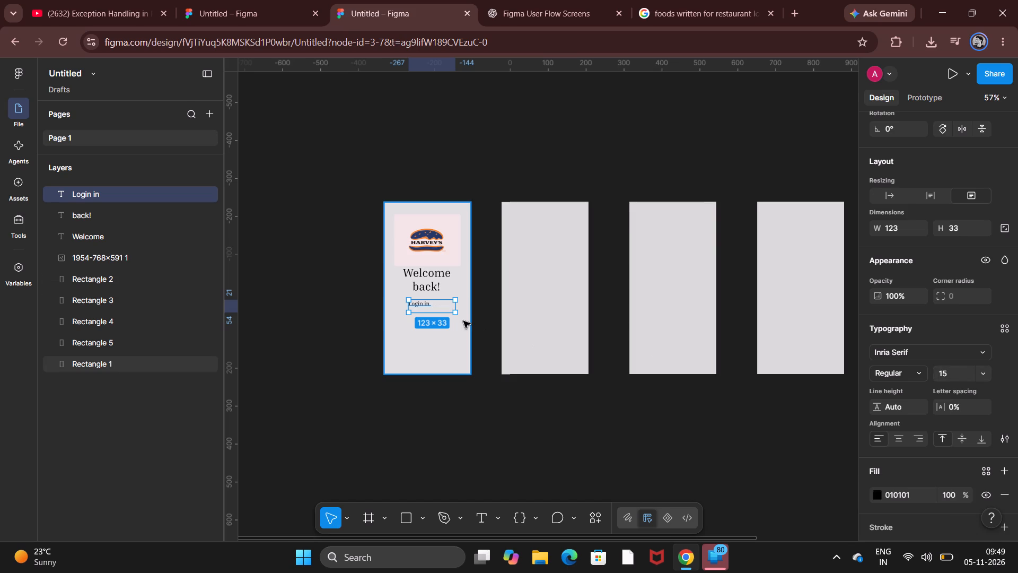
Set the font size of the "Login in" text to 20.
left_click(962, 375)
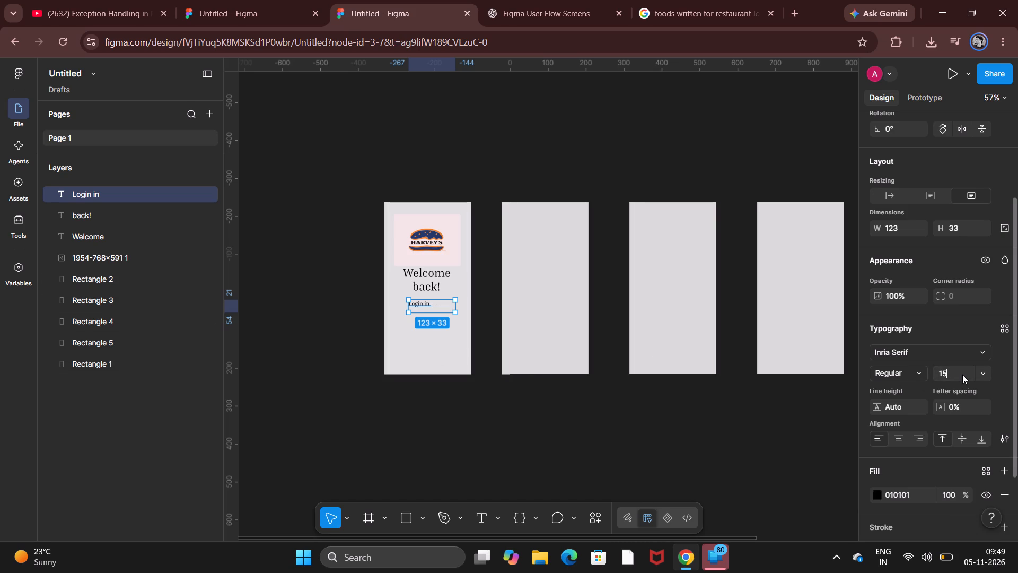
key("BackSpace")
key("BackSpace")
type("20")
key("Return")
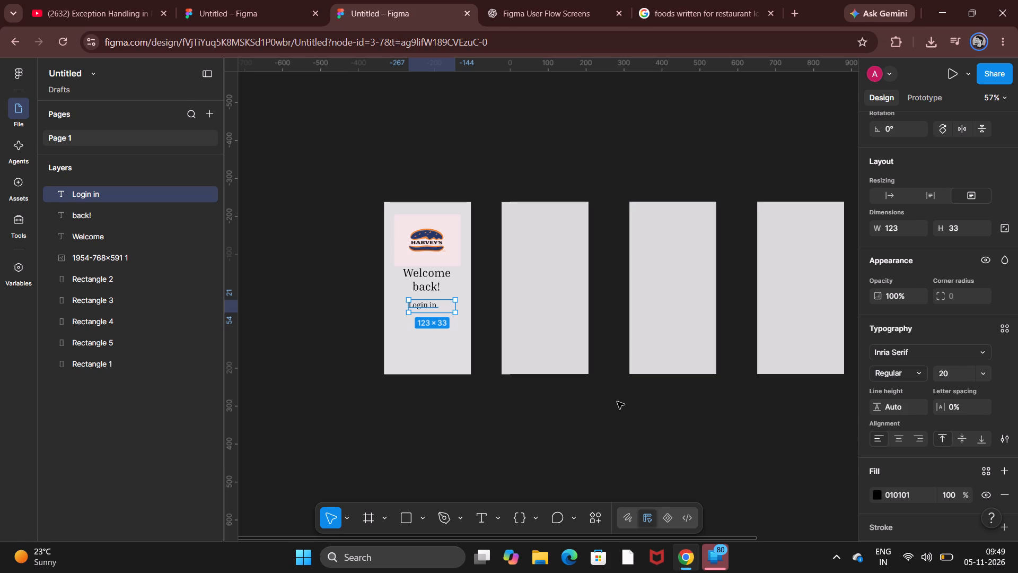
left_click(543, 436)
Recheck the login layout in ChatGPT and extend the "Login in" text in Figma to read "Login in continue".
left_click(569, 17)
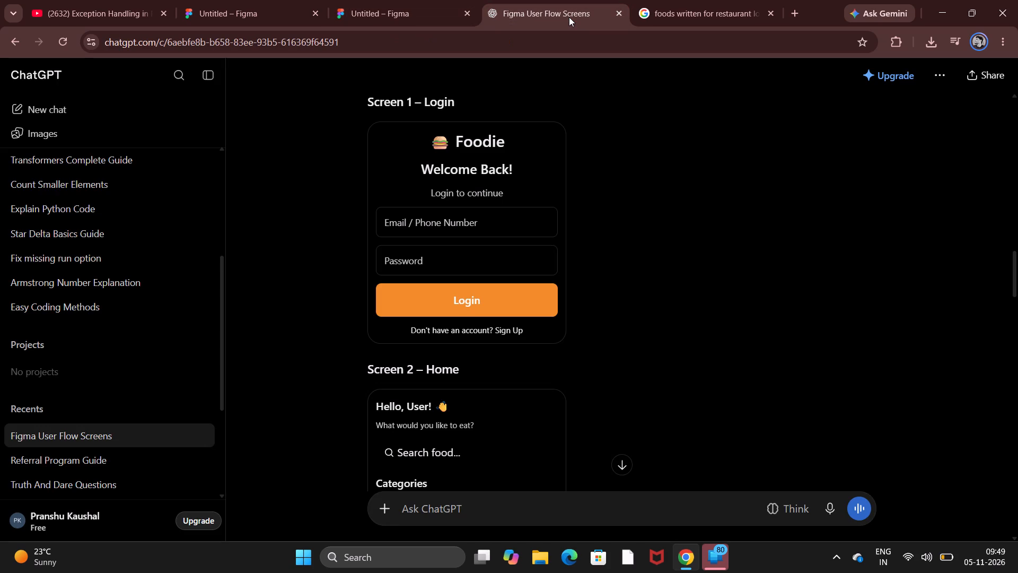
left_click(411, 2)
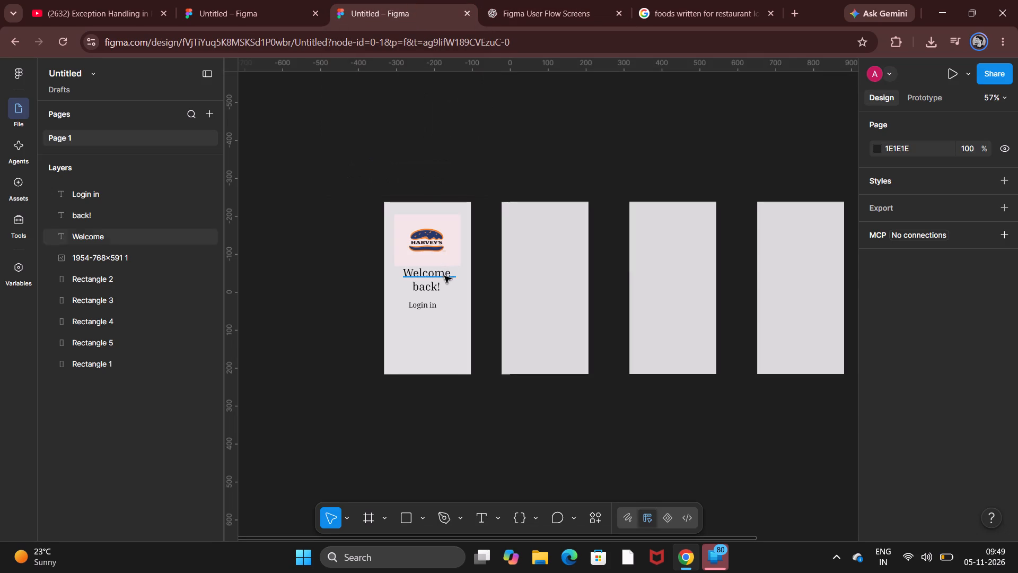
left_click(436, 305)
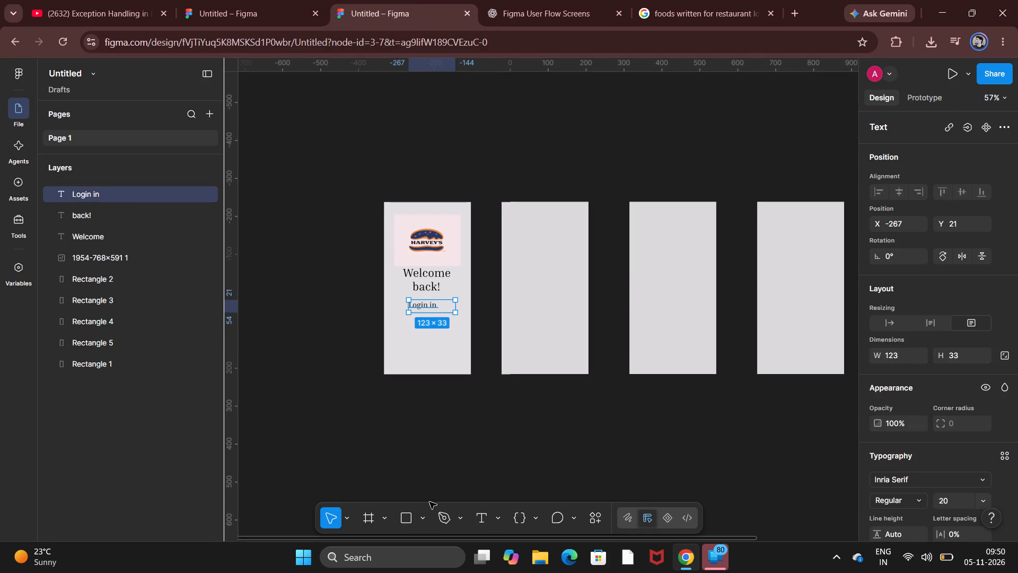
left_click(476, 513)
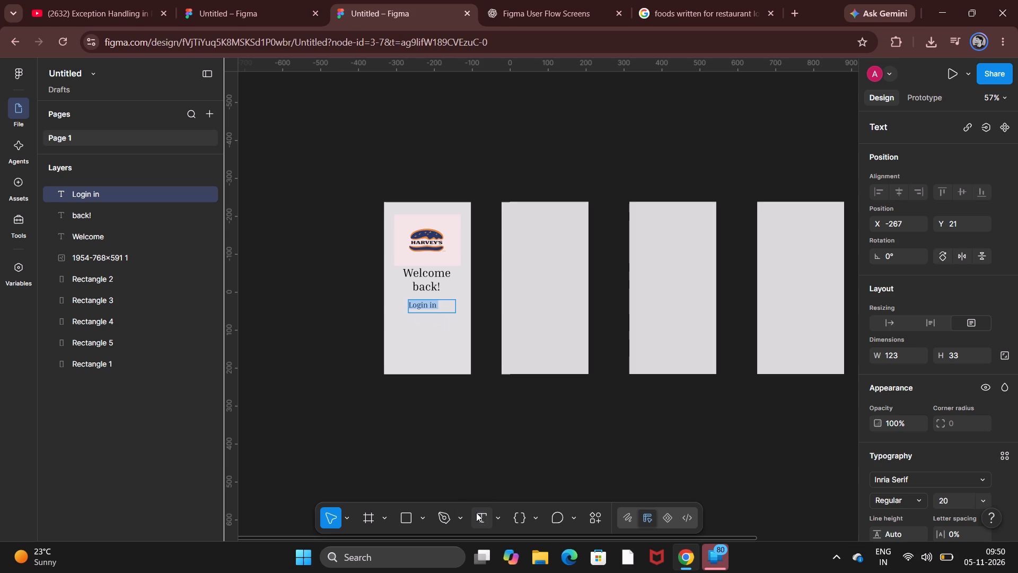
scroll(420, 461, "up", 1)
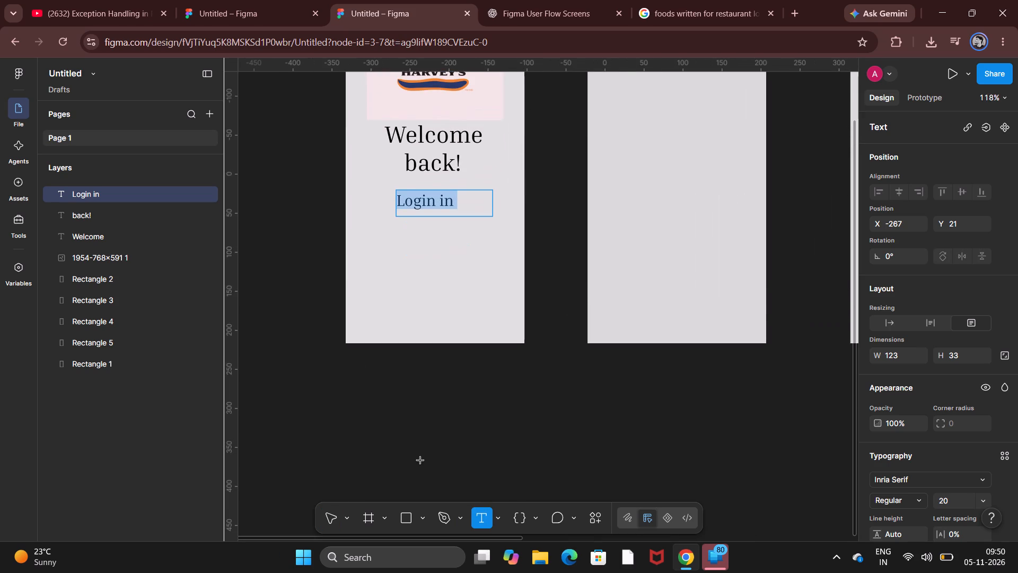
left_click(469, 201)
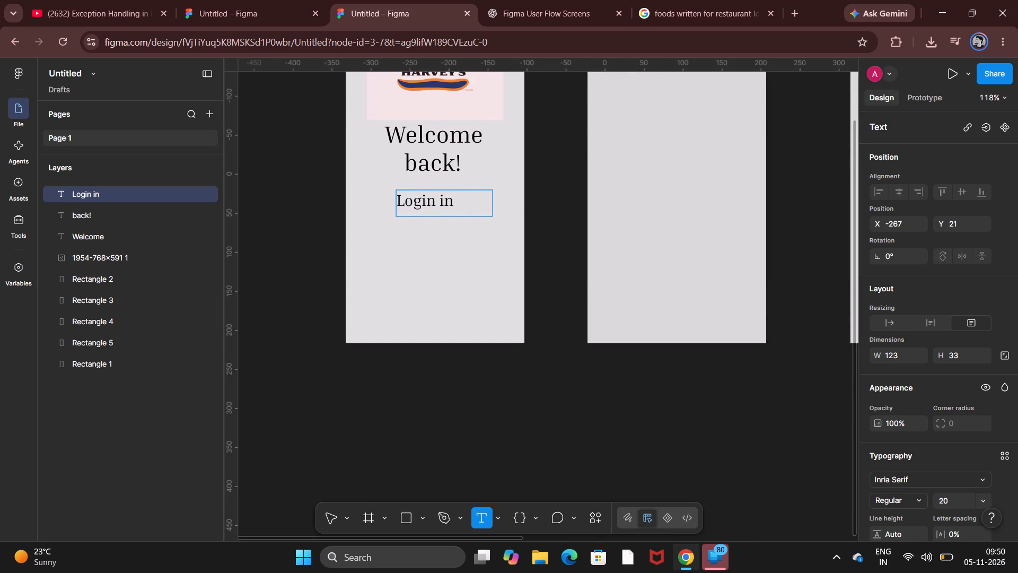
key("shift+c")
key("BackSpace")
type("continue")
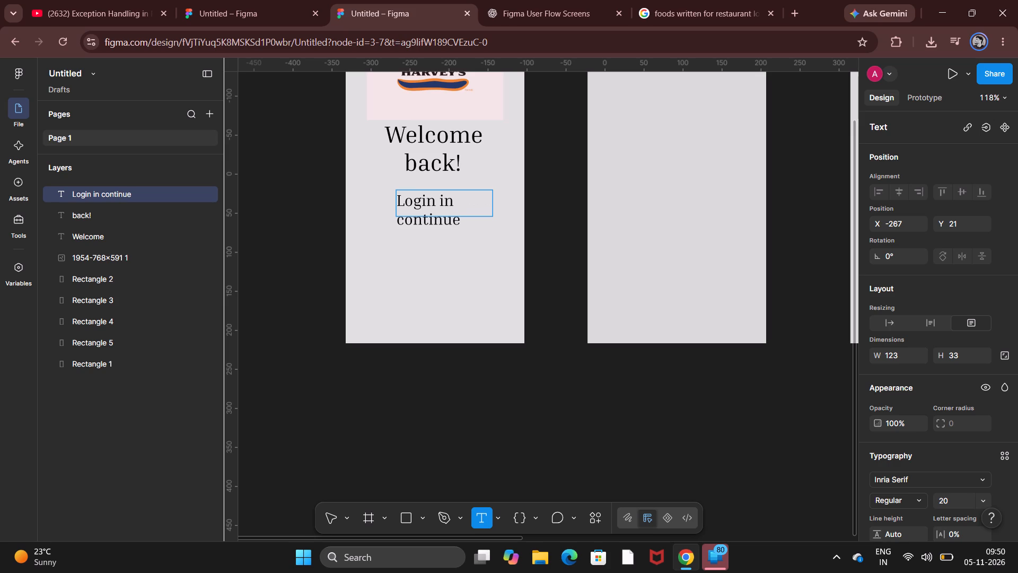
key("Return")
left_click(466, 422)
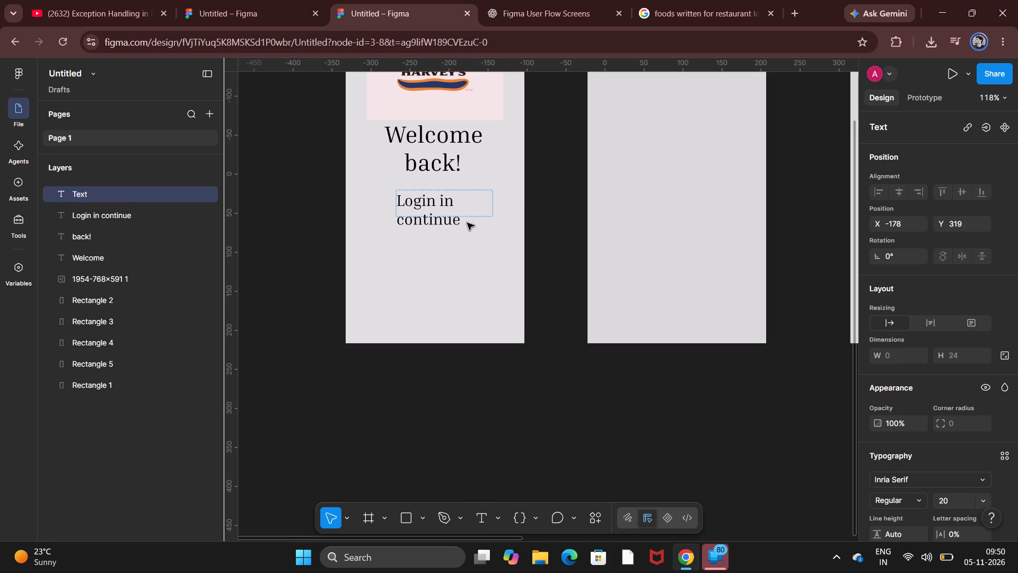
left_click(444, 409)
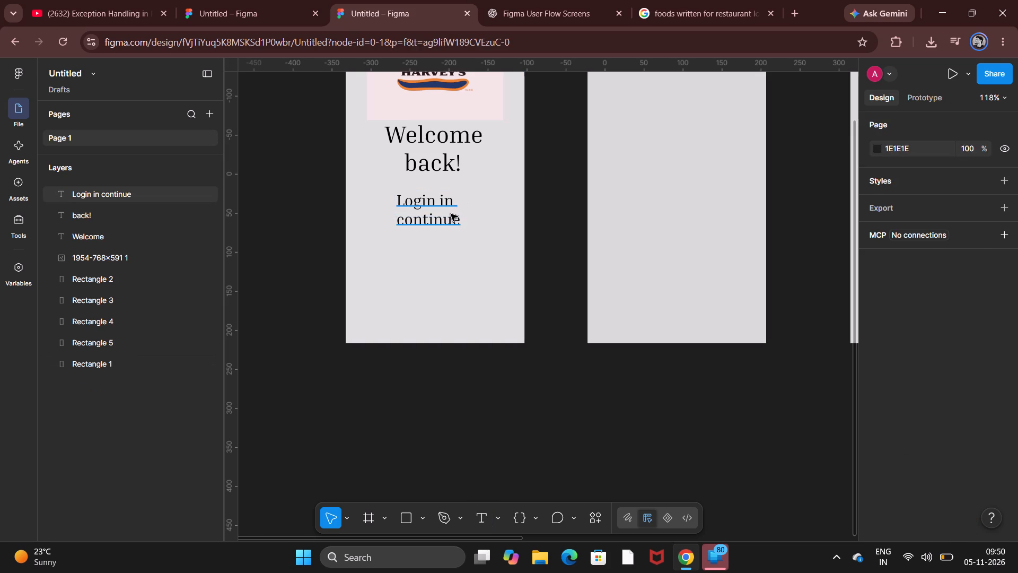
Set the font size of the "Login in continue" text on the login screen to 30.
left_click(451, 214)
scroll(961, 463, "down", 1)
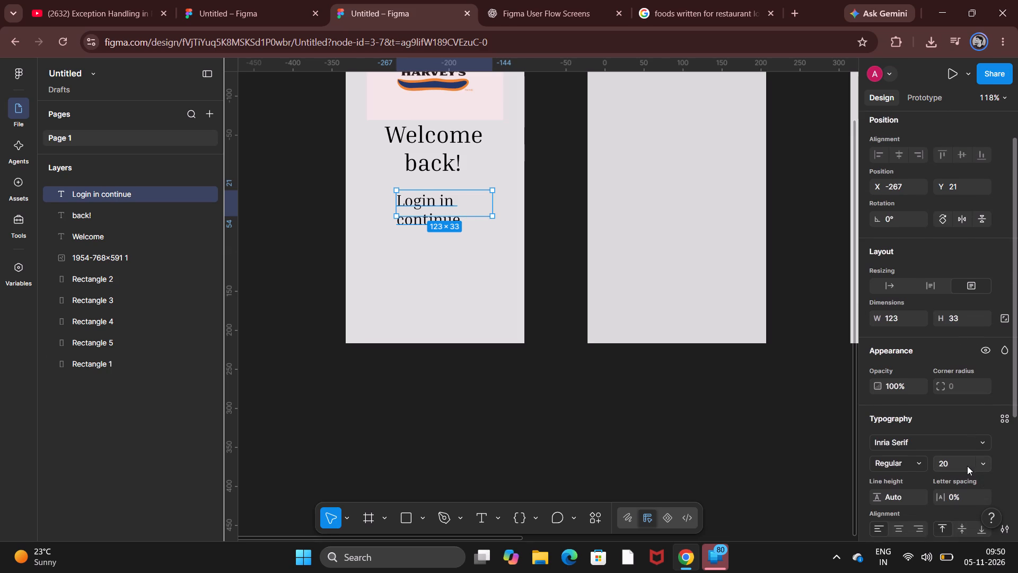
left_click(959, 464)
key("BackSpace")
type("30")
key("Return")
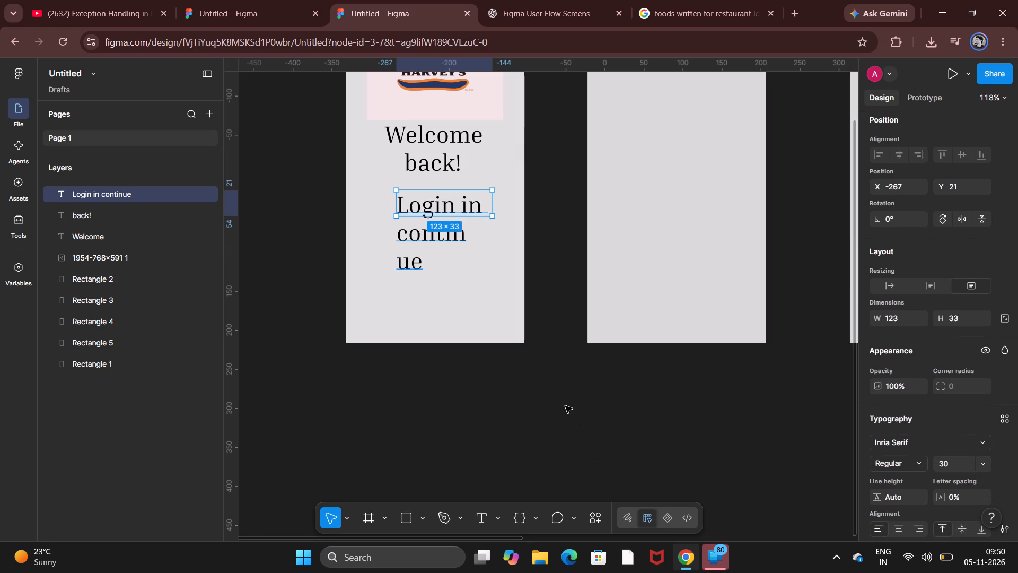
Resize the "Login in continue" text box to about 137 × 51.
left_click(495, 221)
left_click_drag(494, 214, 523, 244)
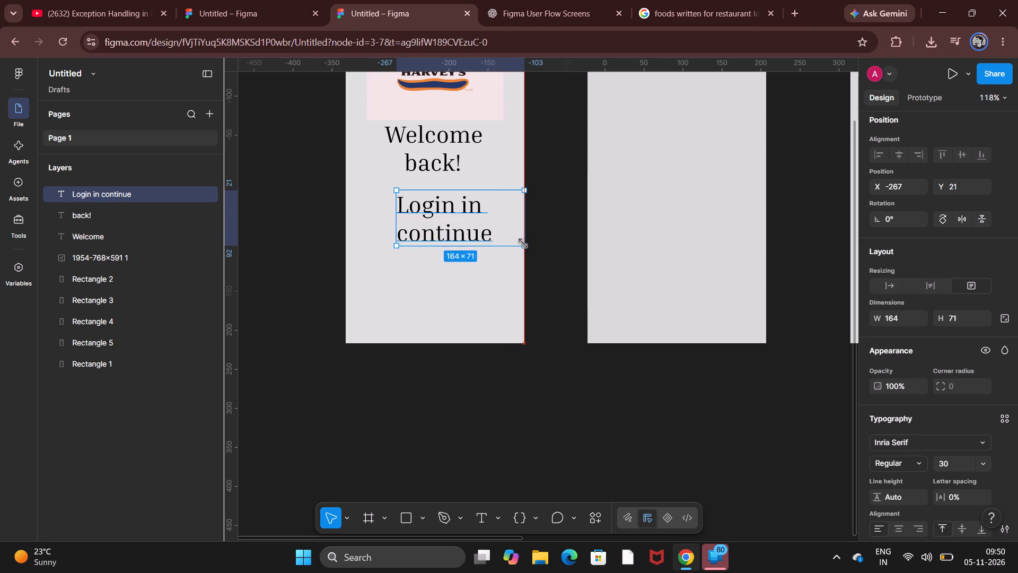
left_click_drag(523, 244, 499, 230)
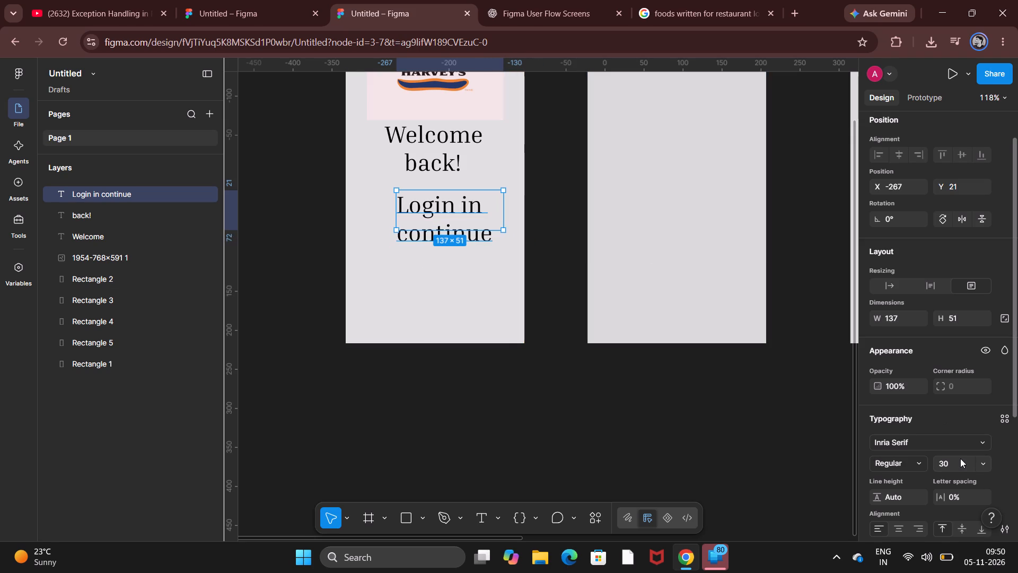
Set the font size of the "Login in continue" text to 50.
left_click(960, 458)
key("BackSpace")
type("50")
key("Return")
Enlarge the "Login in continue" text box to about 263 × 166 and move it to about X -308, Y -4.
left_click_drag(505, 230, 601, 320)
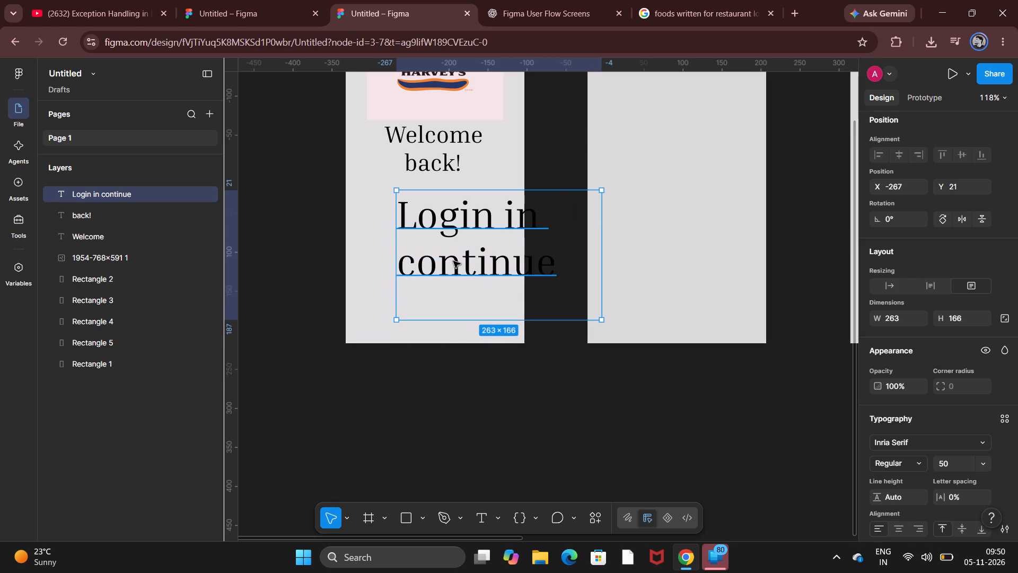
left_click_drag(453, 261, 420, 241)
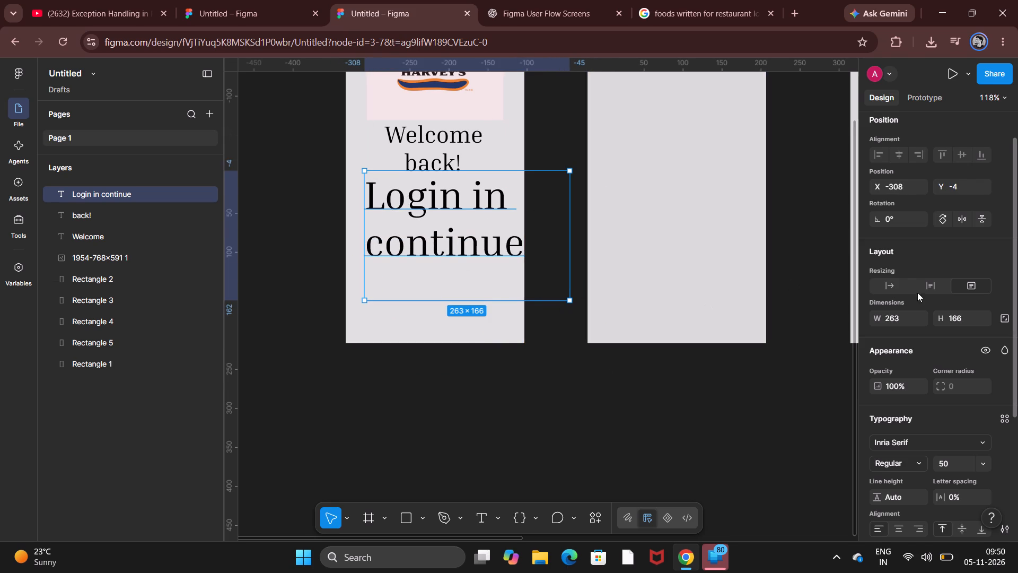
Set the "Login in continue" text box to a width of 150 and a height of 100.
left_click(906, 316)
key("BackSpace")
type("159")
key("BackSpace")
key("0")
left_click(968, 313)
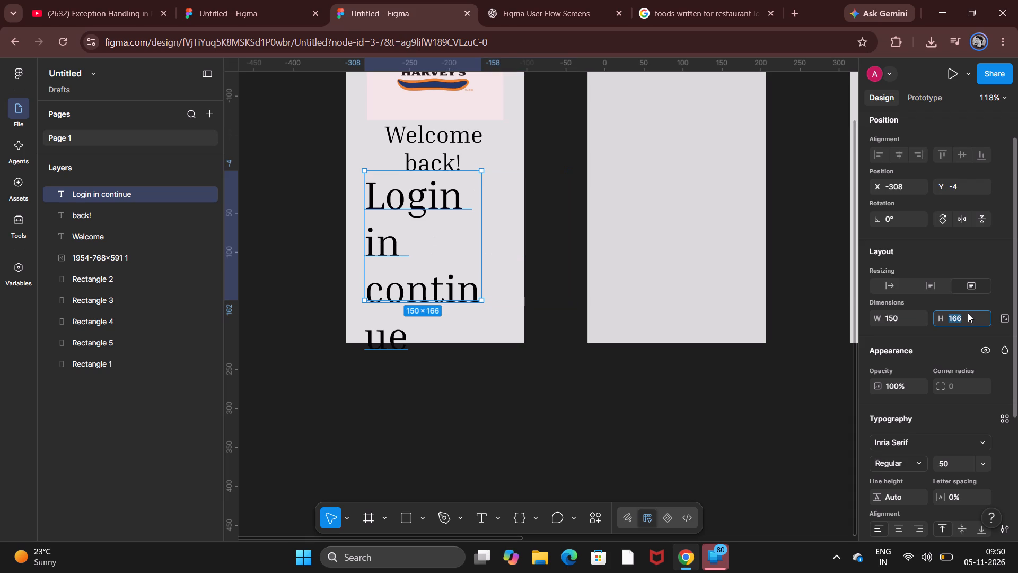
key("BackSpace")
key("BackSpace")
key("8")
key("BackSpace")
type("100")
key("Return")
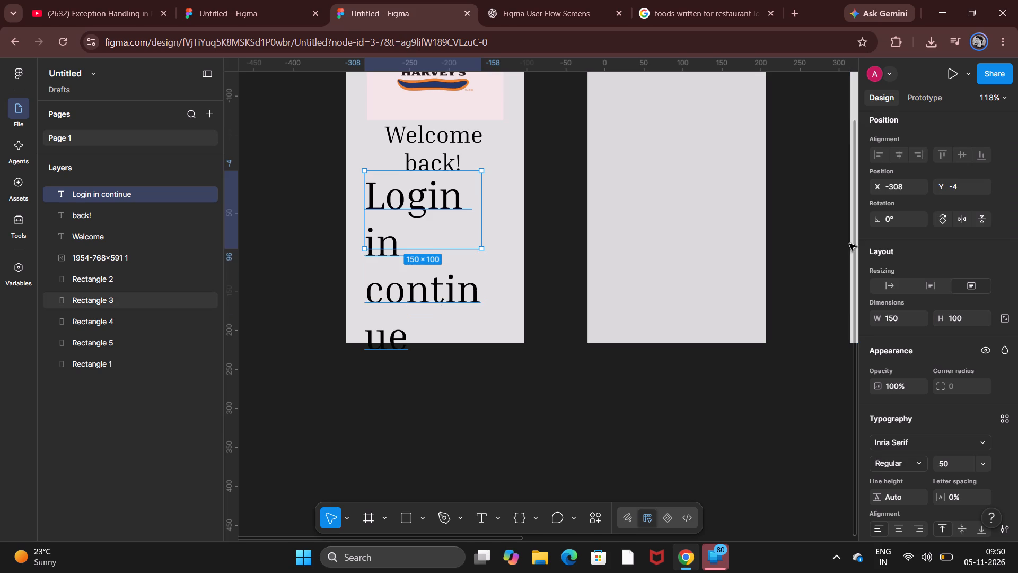
Resize the "Login in continue" text box to about 235 × 148.
left_click_drag(481, 248, 547, 286)
Set the font size of the "Login in continue" text to 20.
left_click_drag(455, 458, 451, 374)
left_click(438, 310)
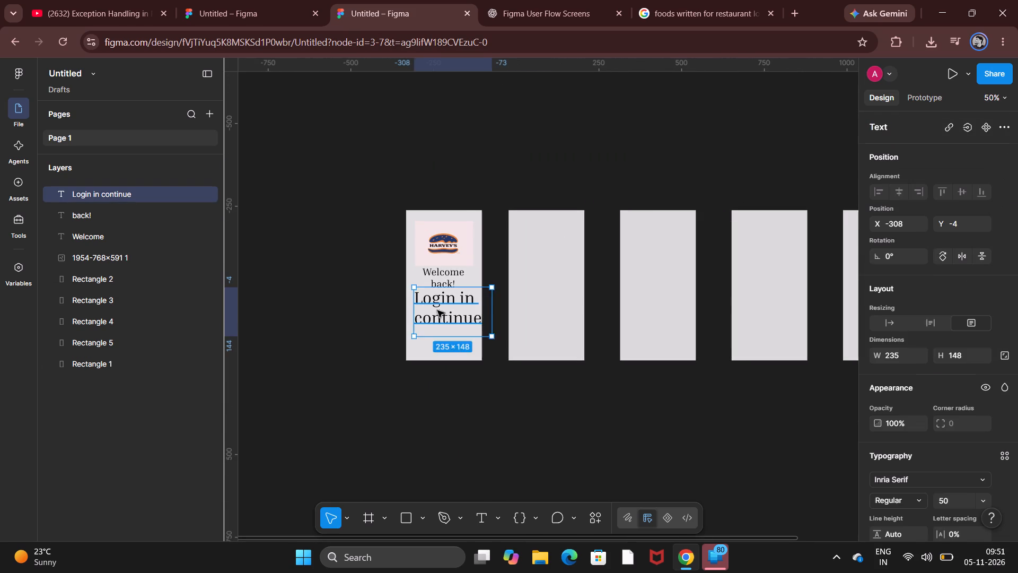
scroll(925, 413, "down", 1)
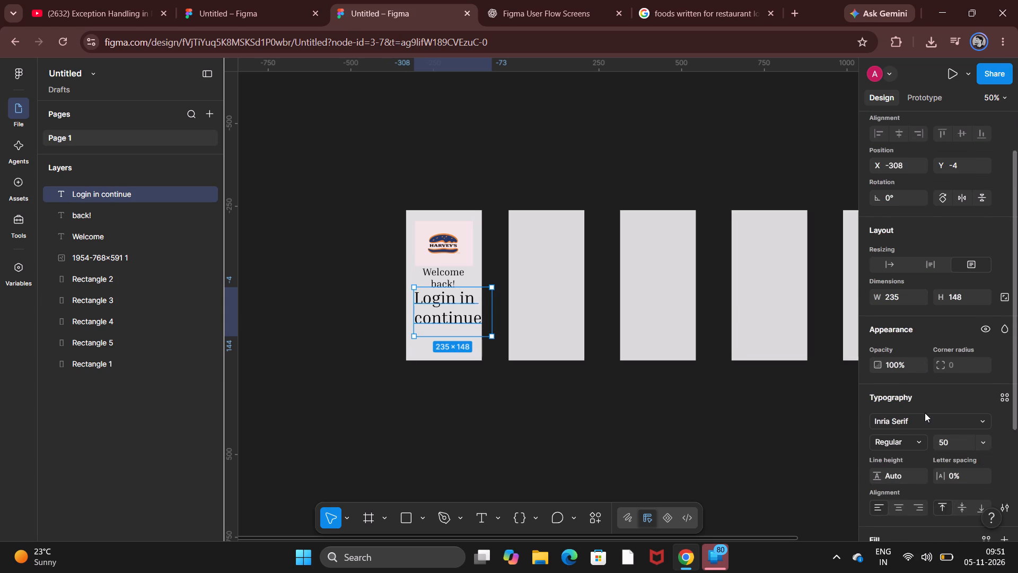
scroll(925, 413, "down", 1)
left_click(961, 437)
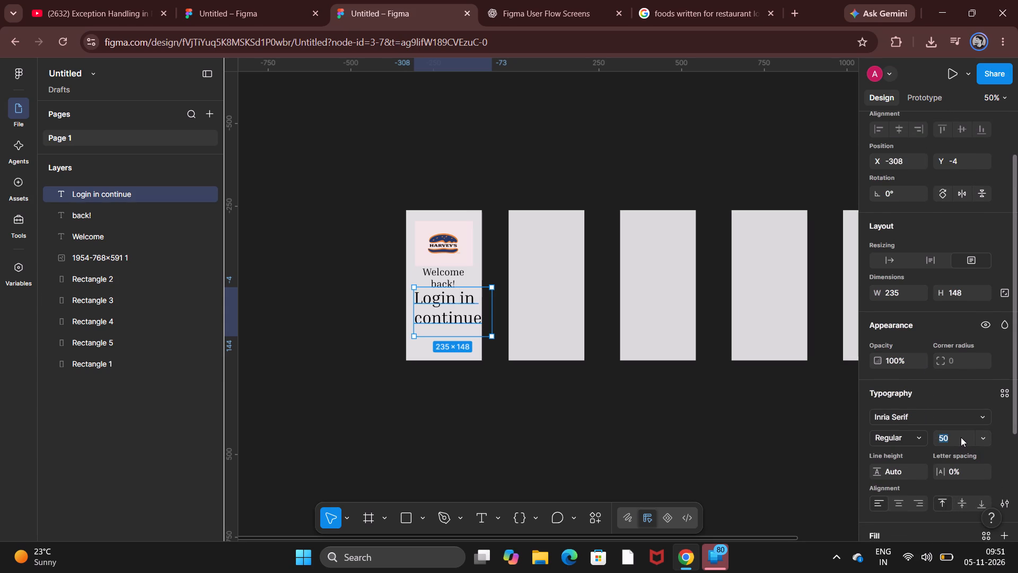
key("BackSpace")
type("20")
key("Return")
left_click(420, 441)
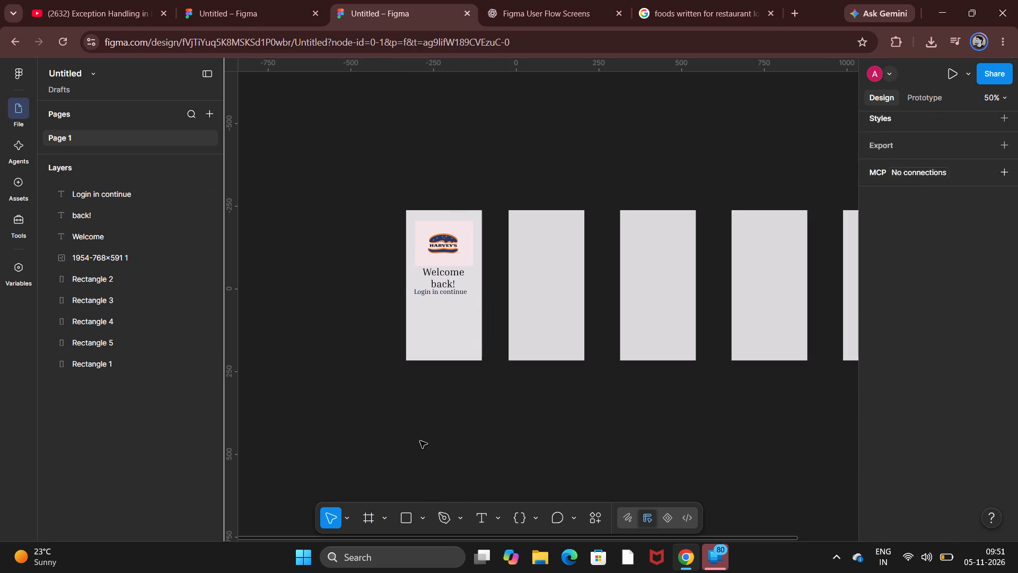
Move the "Login in continue" text beneath the "Welcome back!" heading, to about X -300, Y 7.
left_click_drag(459, 290, 461, 295)
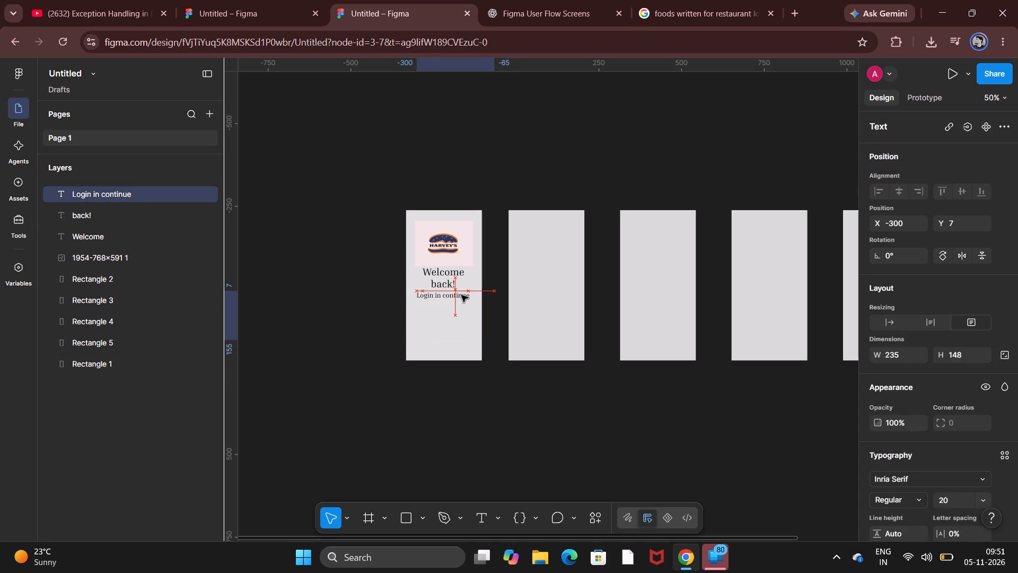
left_click_drag(461, 295, 463, 297)
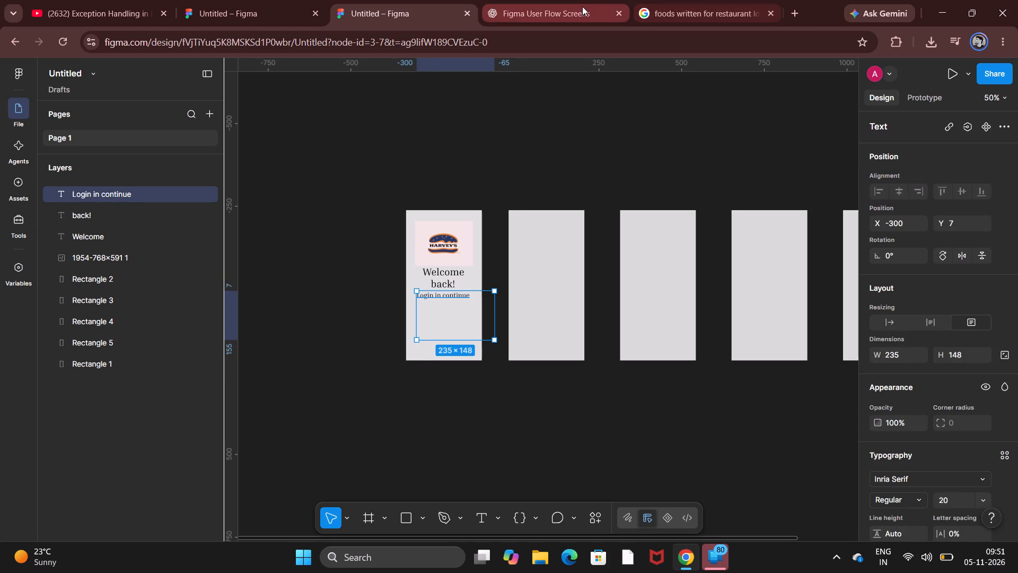
Check the login layout in ChatGPT, and nudge the "Login in continue" text in Figma to X -297, Y 8.
left_click(582, 6)
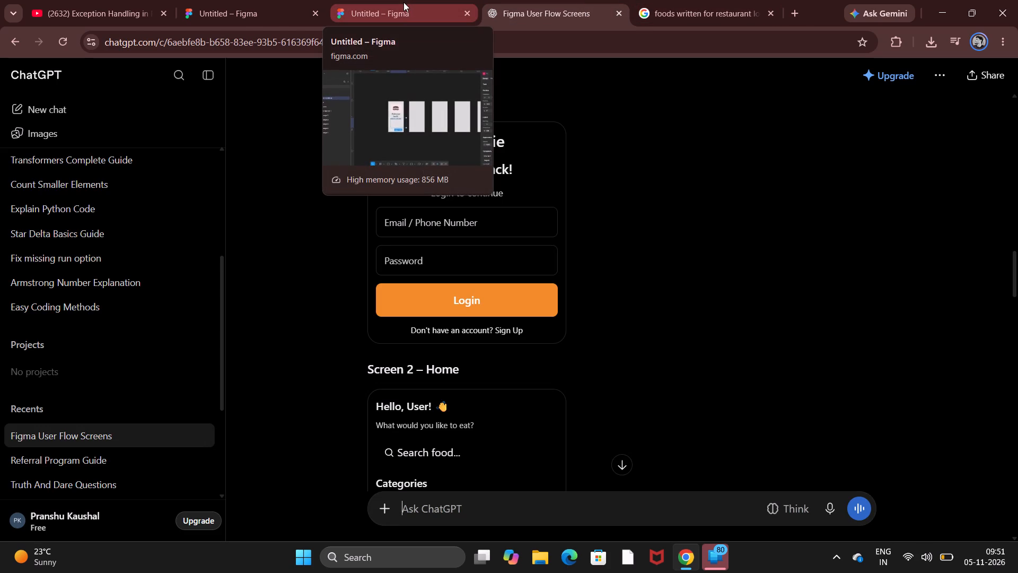
left_click(403, 2)
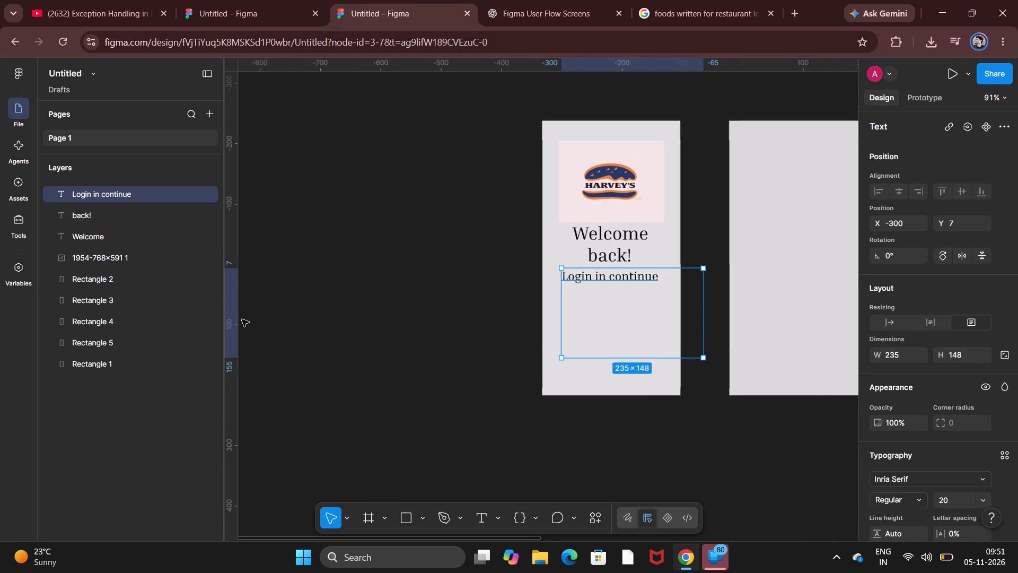
scroll(402, 359, "left", 1)
left_click(402, 359)
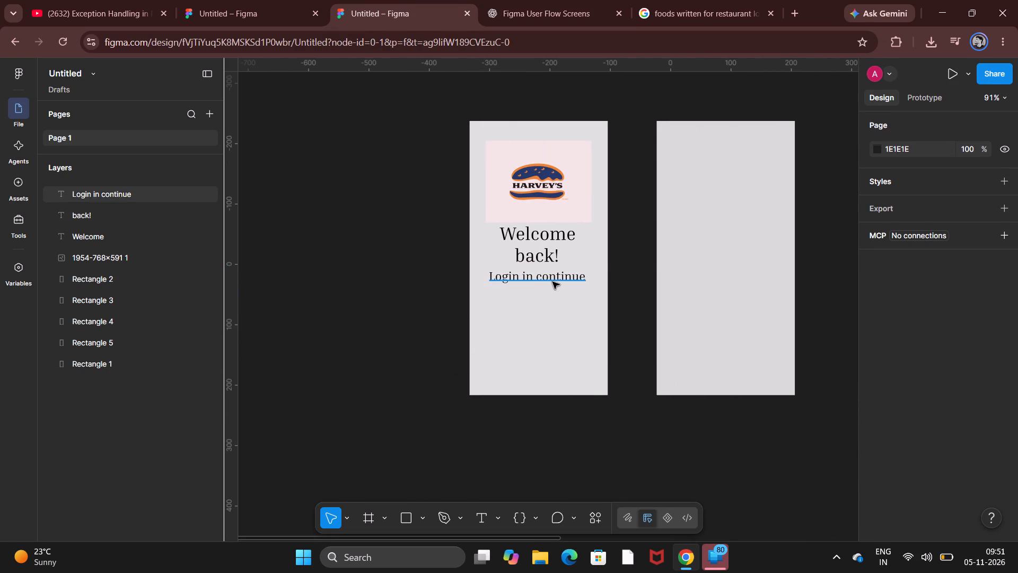
left_click(552, 282)
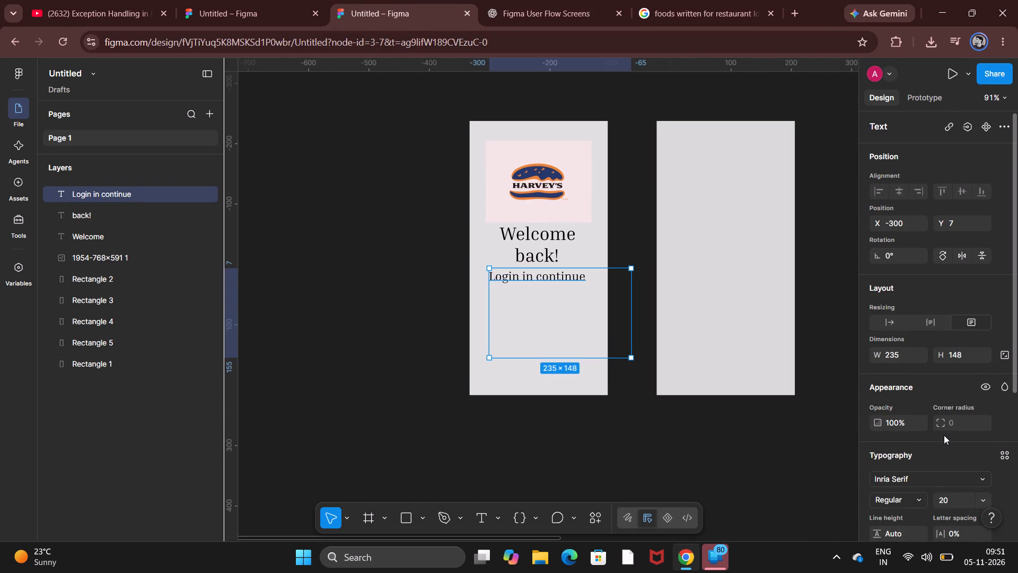
scroll(944, 435, "down", 1)
left_click(712, 485)
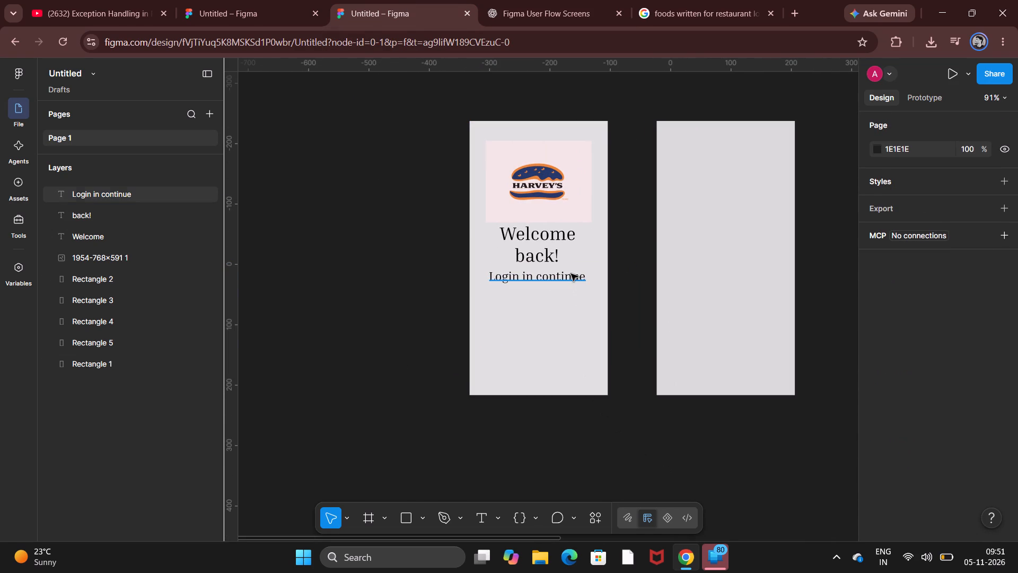
left_click(571, 274)
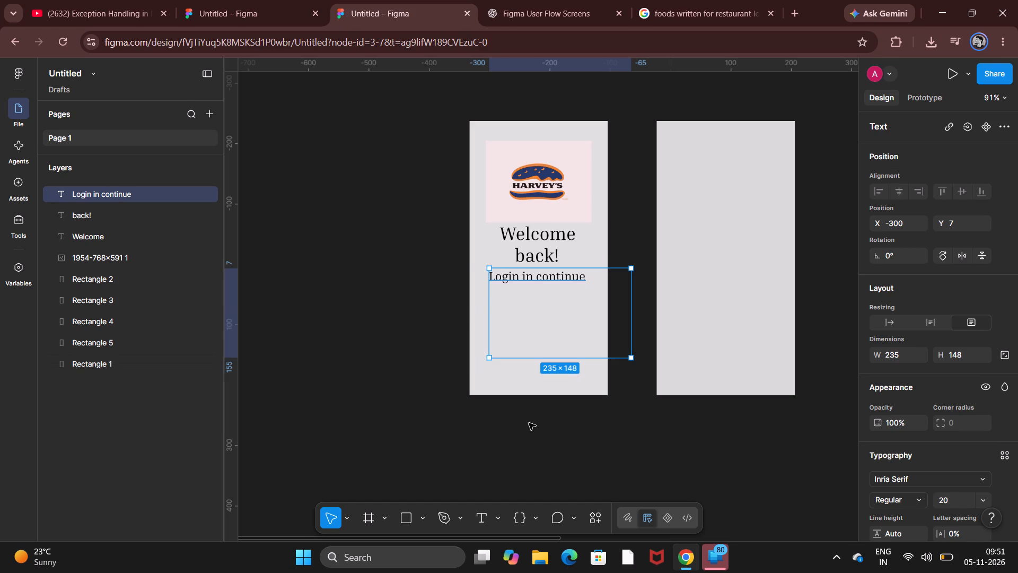
key("Down")
key("Right")
key("Right")
key("Right")
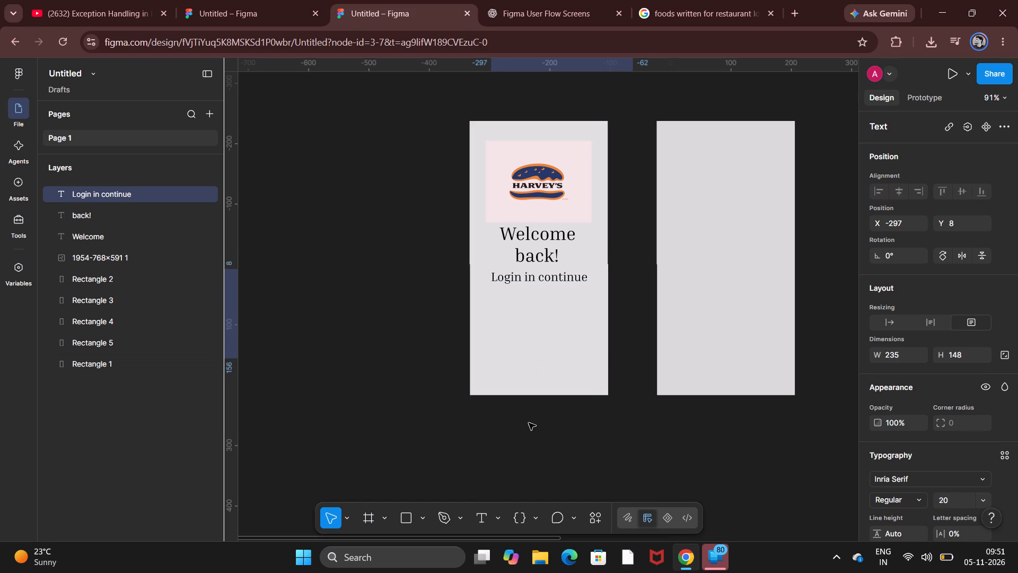
left_click(341, 377)
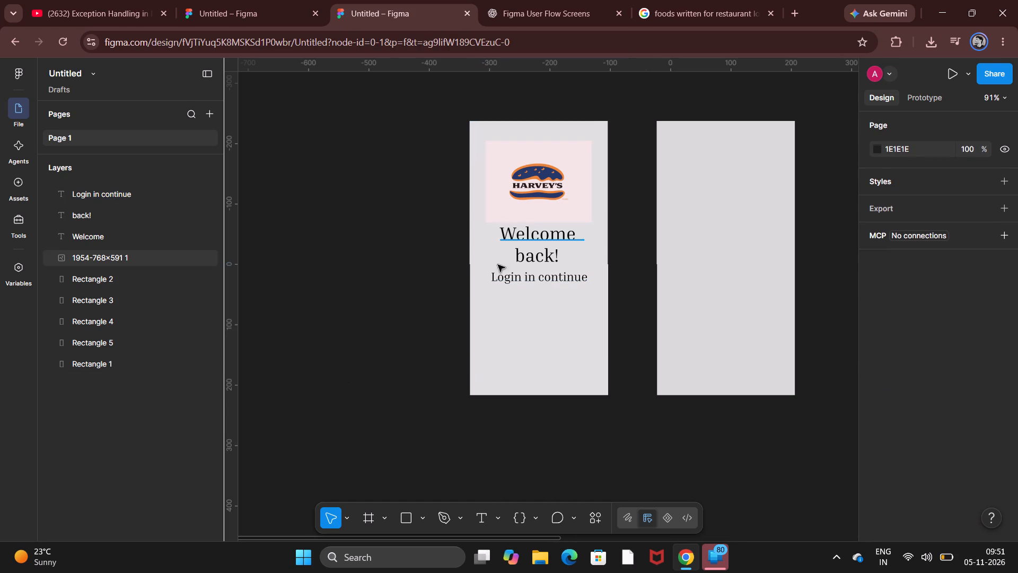
Group the "Welcome" heading text on its own.
left_click(506, 323)
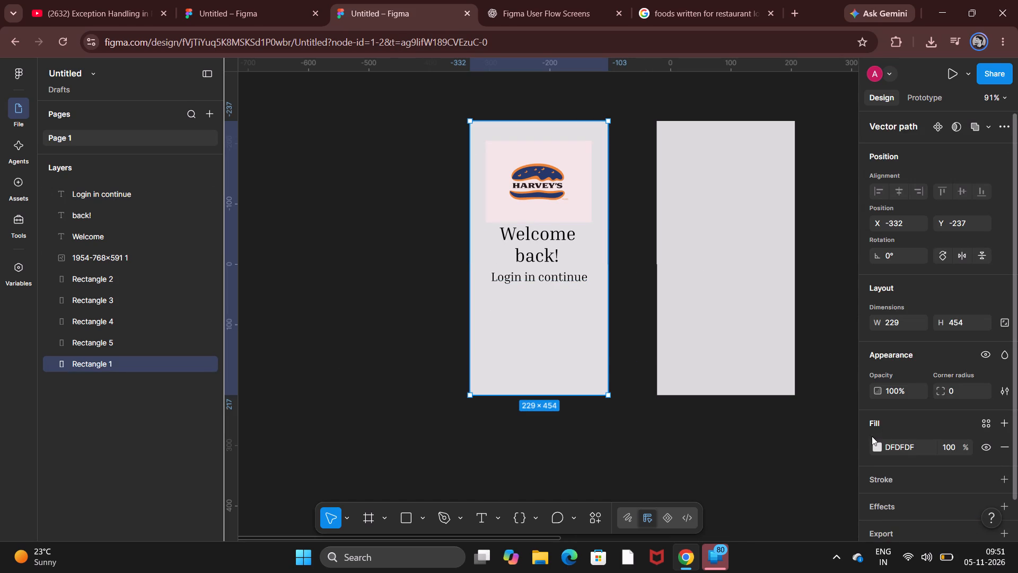
left_click(541, 237)
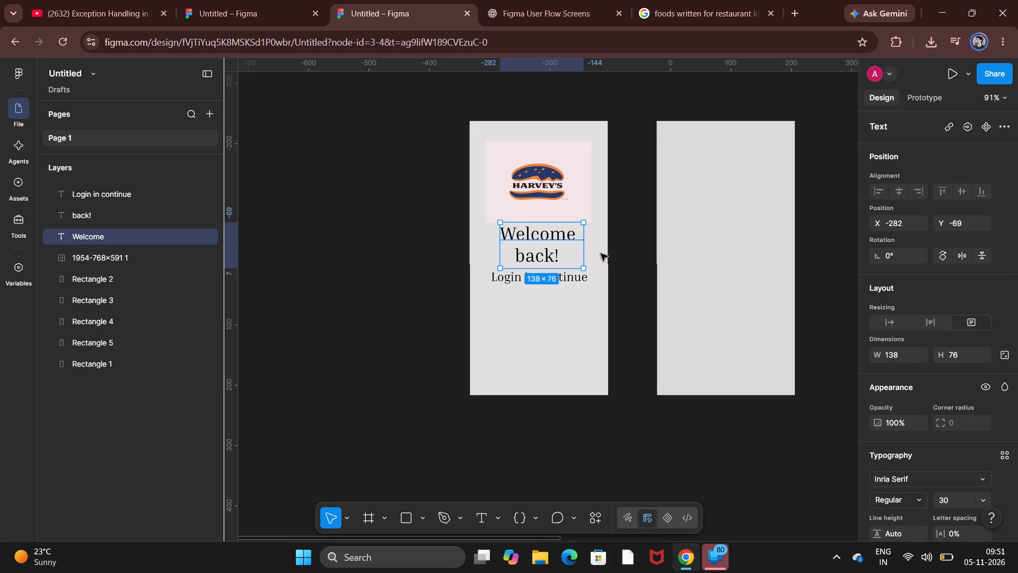
right_click(572, 260)
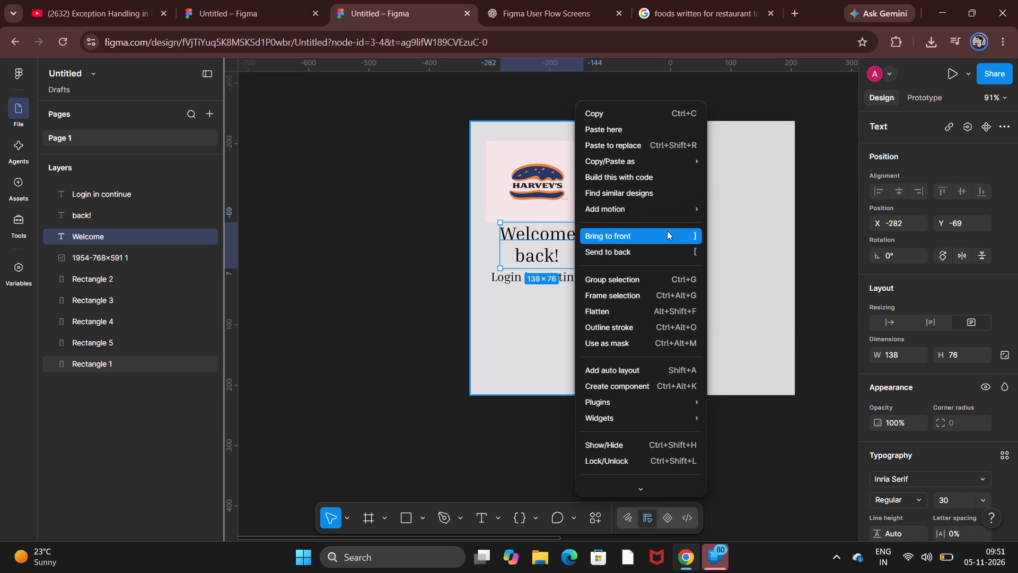
left_click(645, 278)
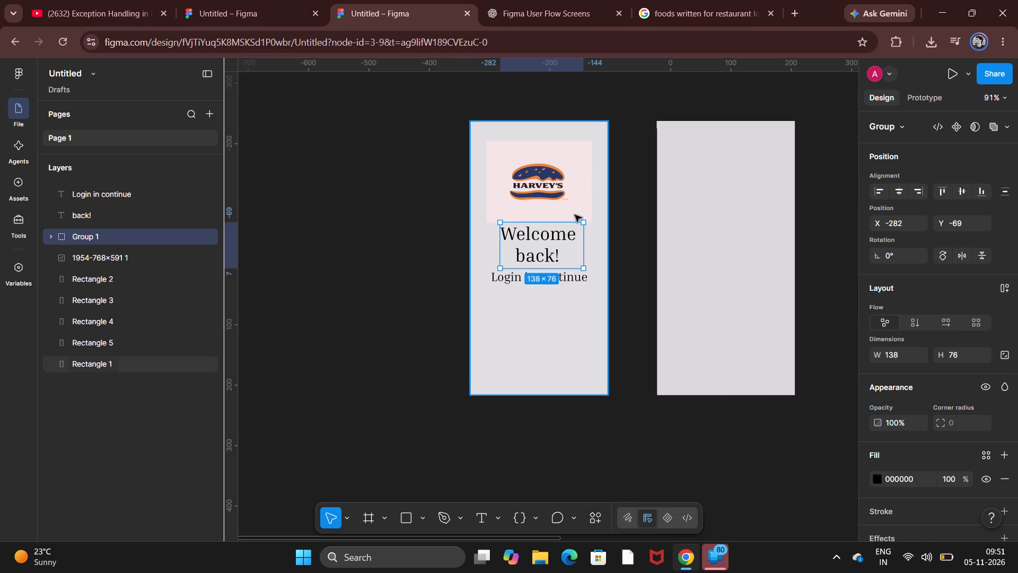
Change the fill of the grouped "Welcome" heading text to white, FFFFFF.
left_click(879, 477)
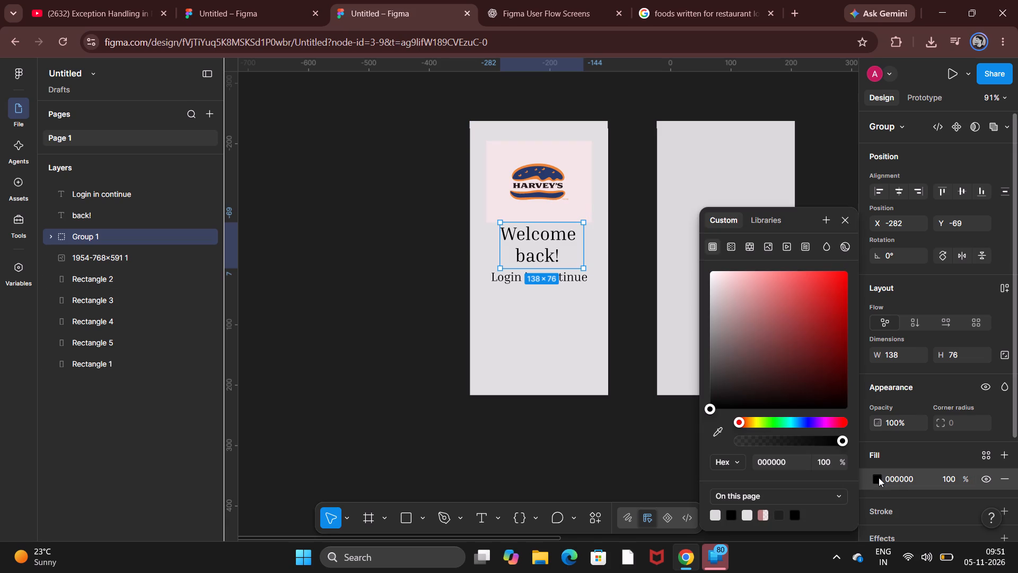
left_click_drag(709, 407, 697, 350)
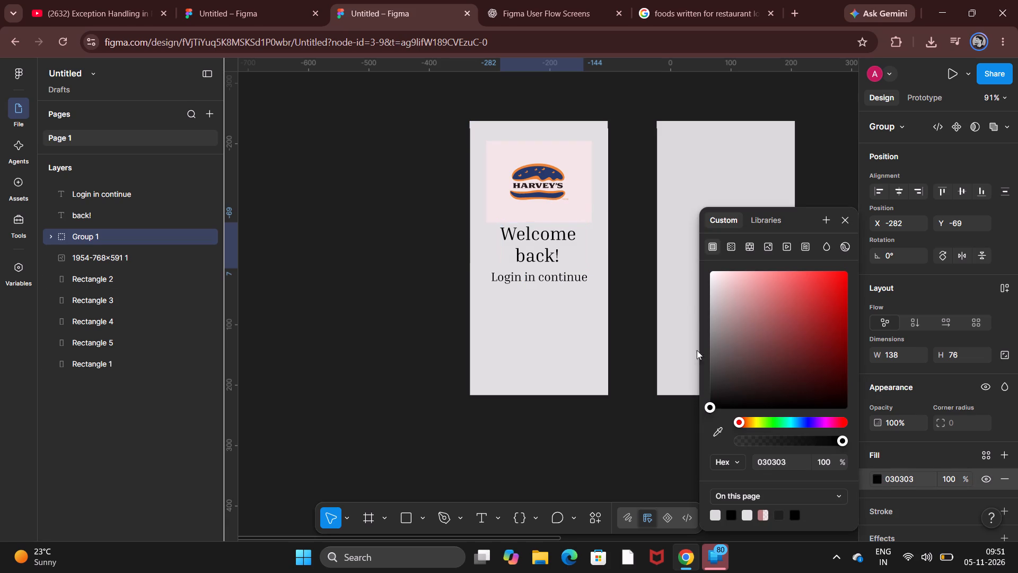
left_click_drag(697, 350, 679, 236)
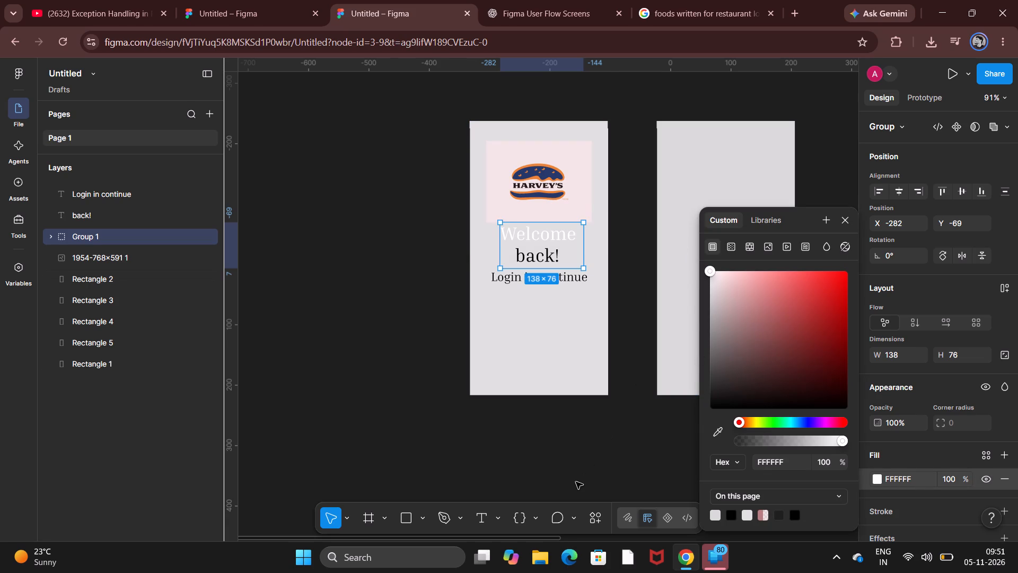
left_click(576, 482)
Change the fill of the "back!" heading text to white.
left_click(541, 253)
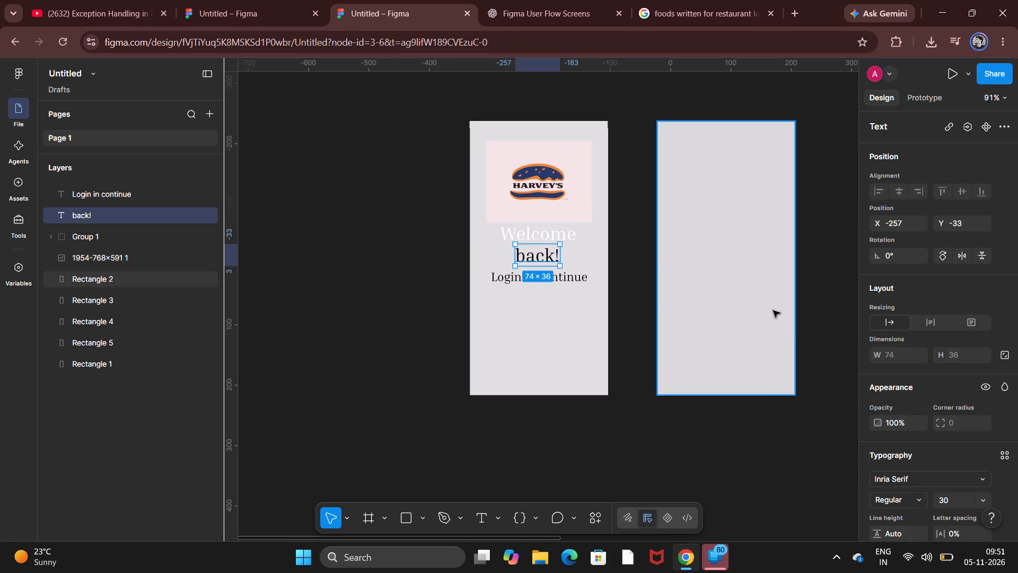
scroll(883, 513, "down", 1)
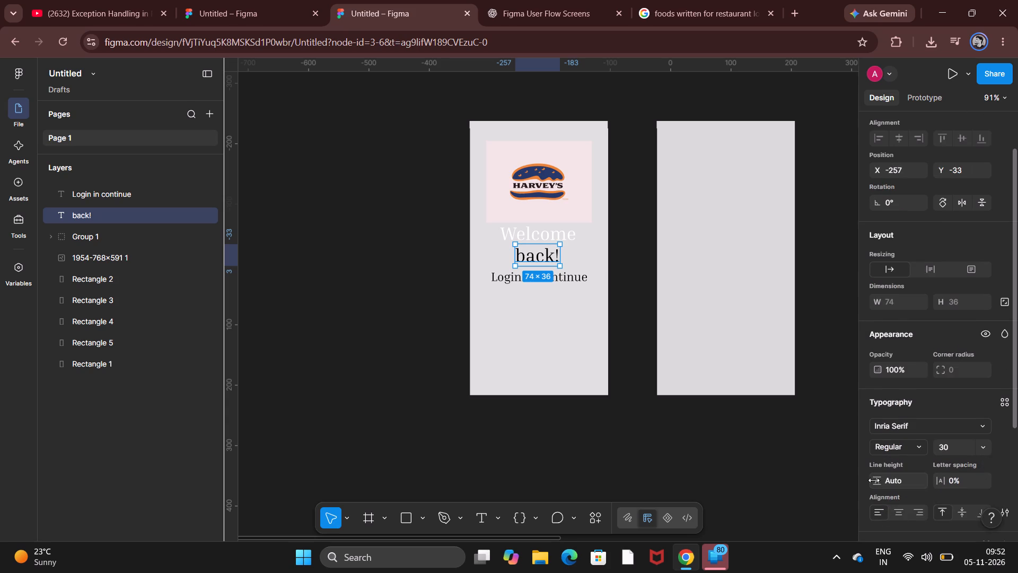
scroll(876, 431, "down", 1)
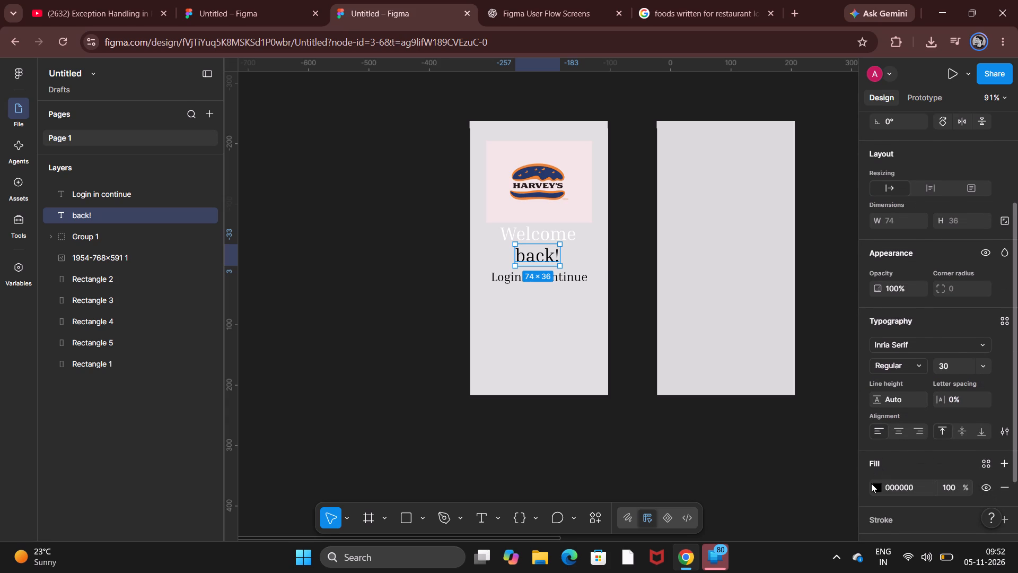
left_click(871, 483)
left_click(872, 483)
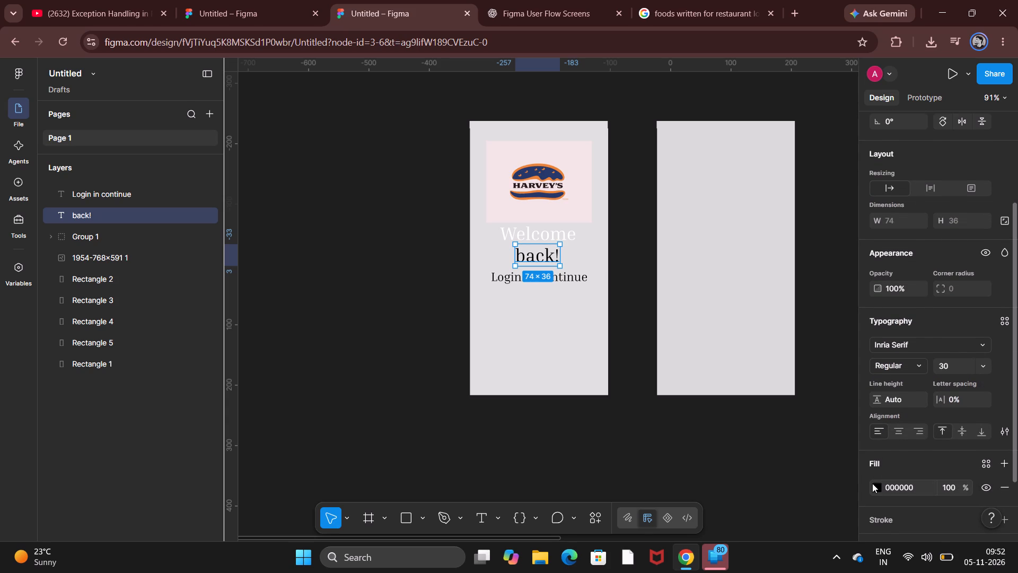
left_click(878, 485)
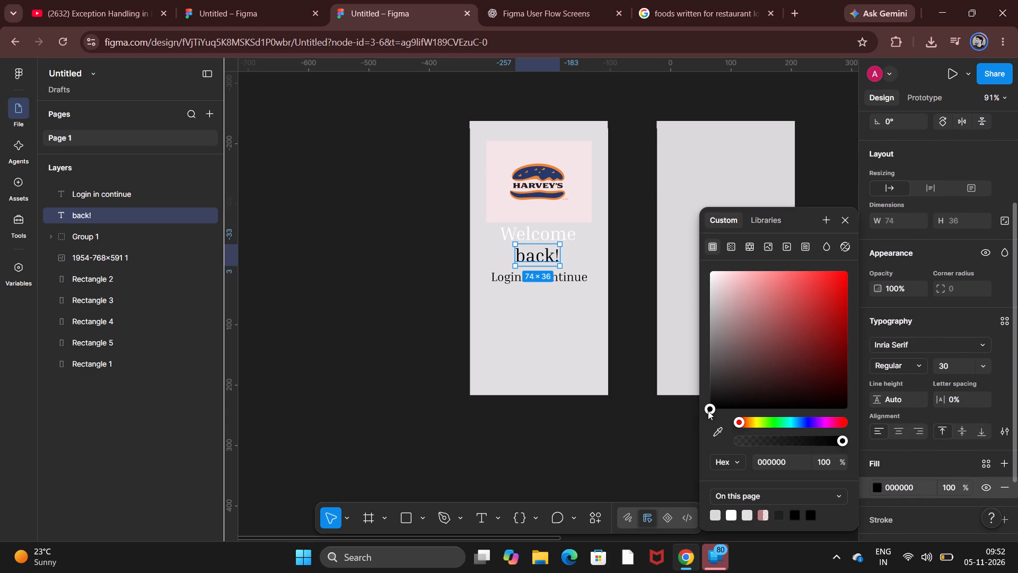
left_click_drag(708, 411, 690, 254)
left_click(567, 461)
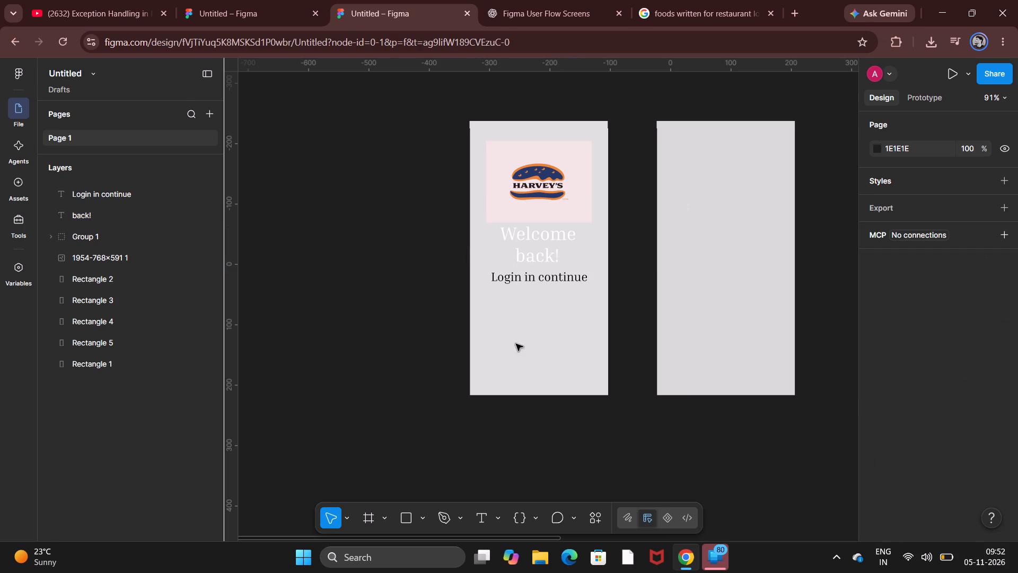
Change the fill of the "Login in continue" text to near-white, FFFCFC.
left_click(553, 277)
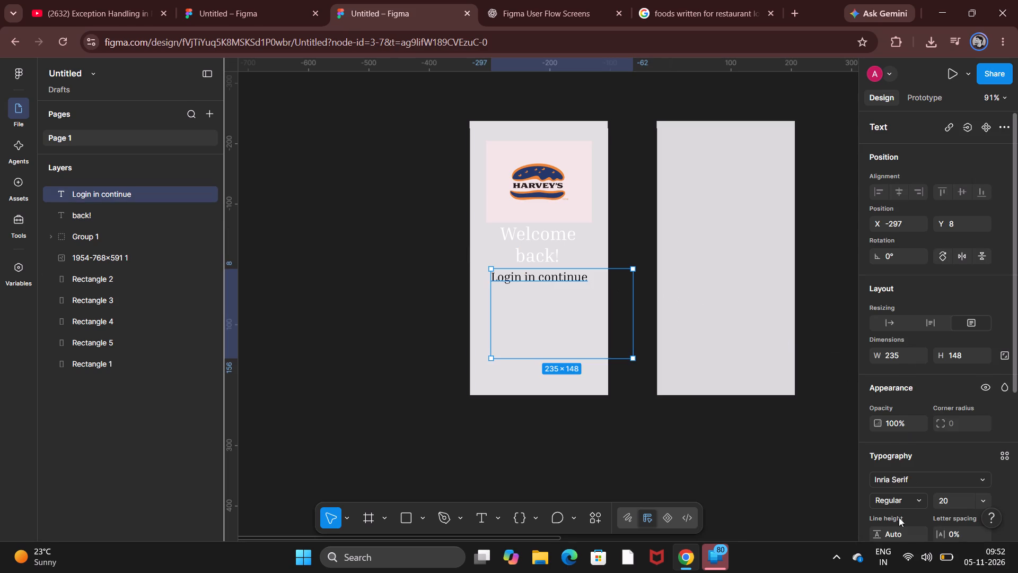
scroll(881, 507, "down", 2)
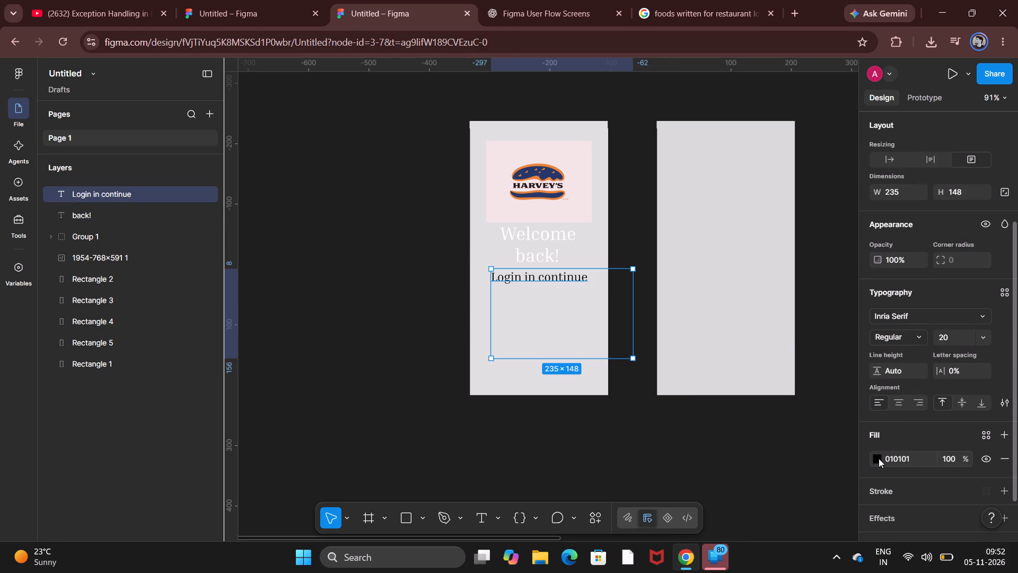
left_click(879, 458)
left_click_drag(710, 408, 707, 266)
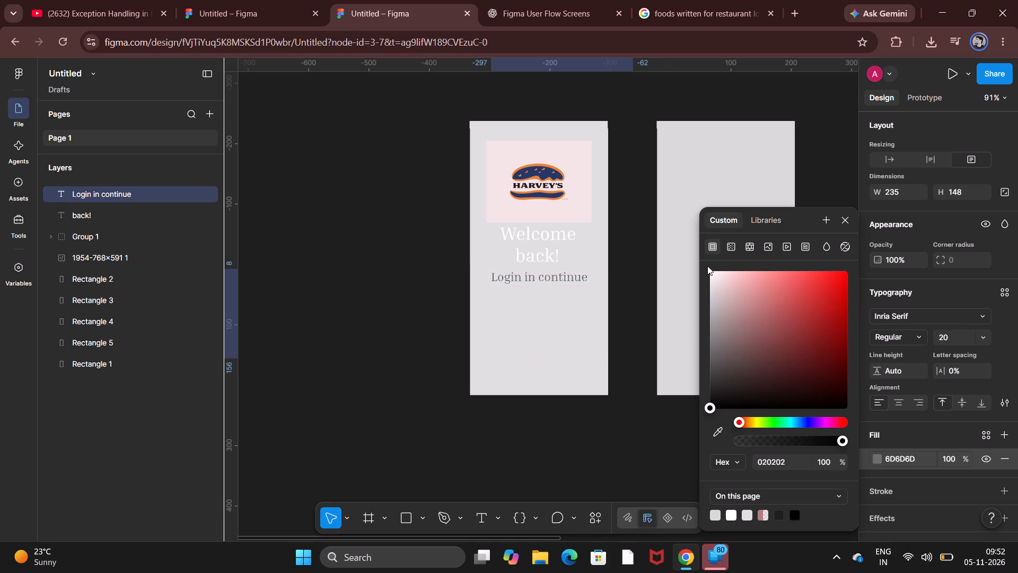
left_click_drag(707, 266, 712, 246)
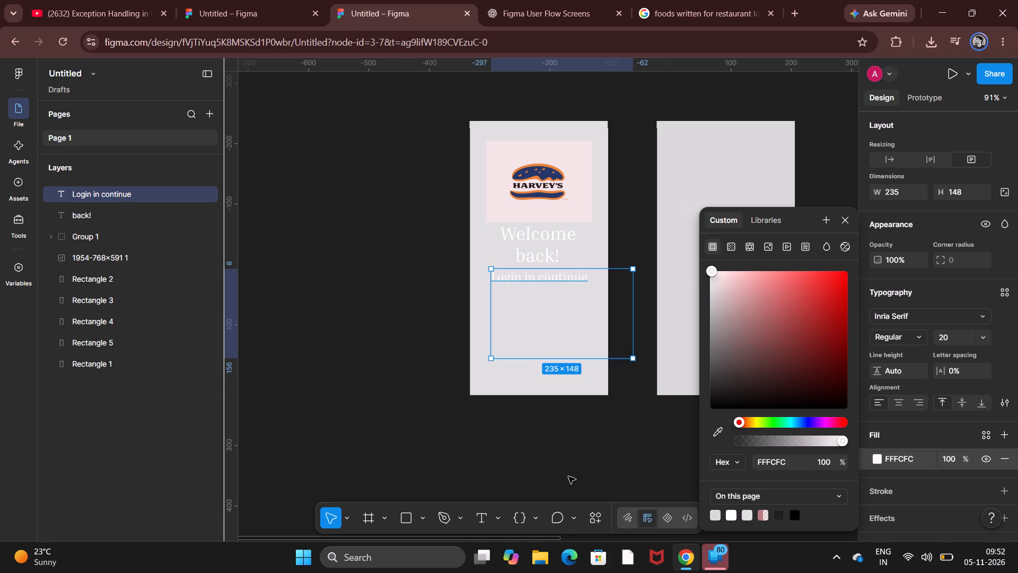
left_click(568, 476)
Change the fill of the login screen's background rectangle to near-black, 080808.
left_click(543, 350)
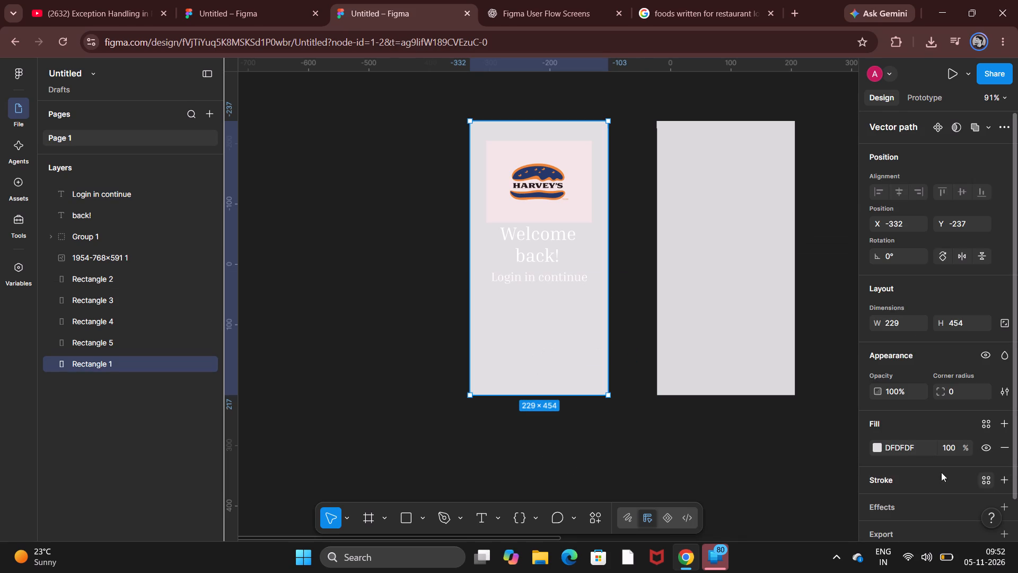
left_click(876, 446)
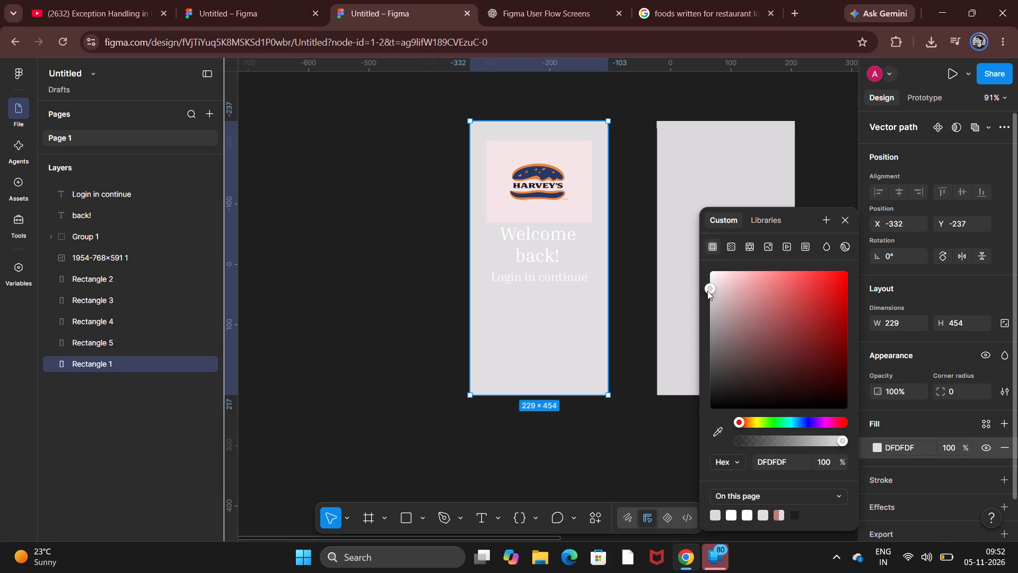
left_click_drag(707, 290, 708, 405)
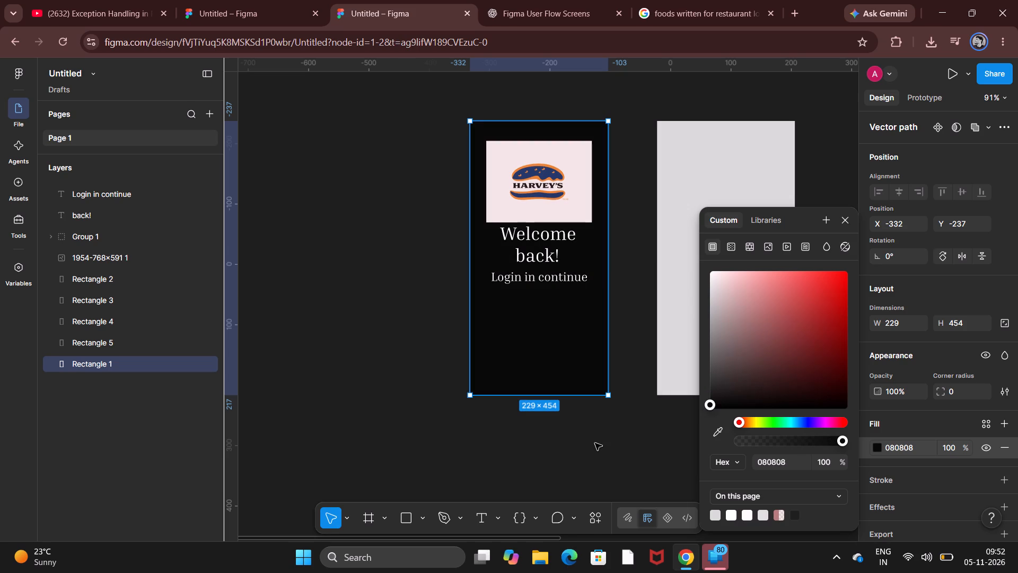
left_click(595, 443)
Shrink the Harvey's logo image to about 167 × 129 and round its corners to a radius of 64.5.
left_click(564, 151)
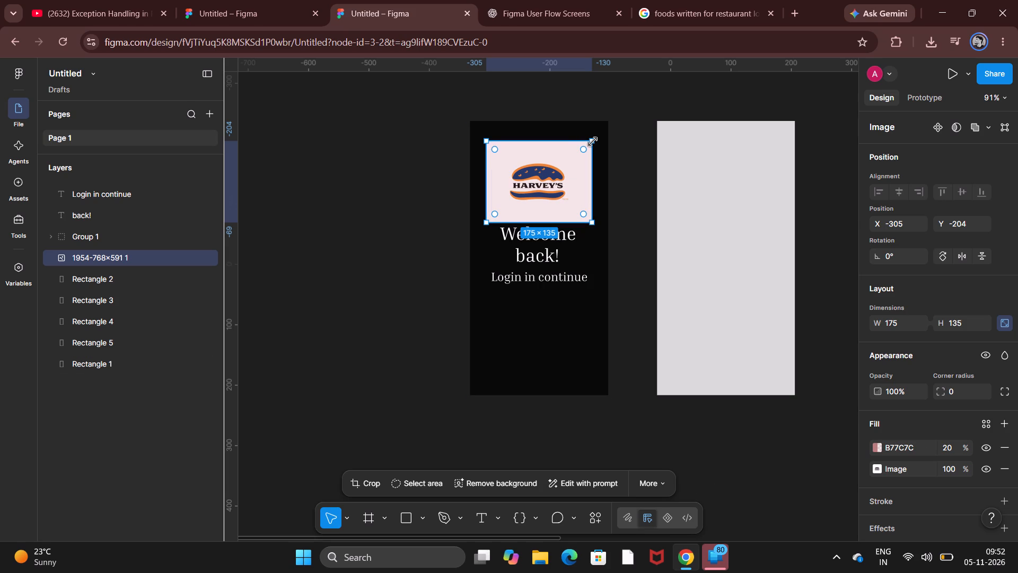
left_click_drag(593, 142, 583, 151)
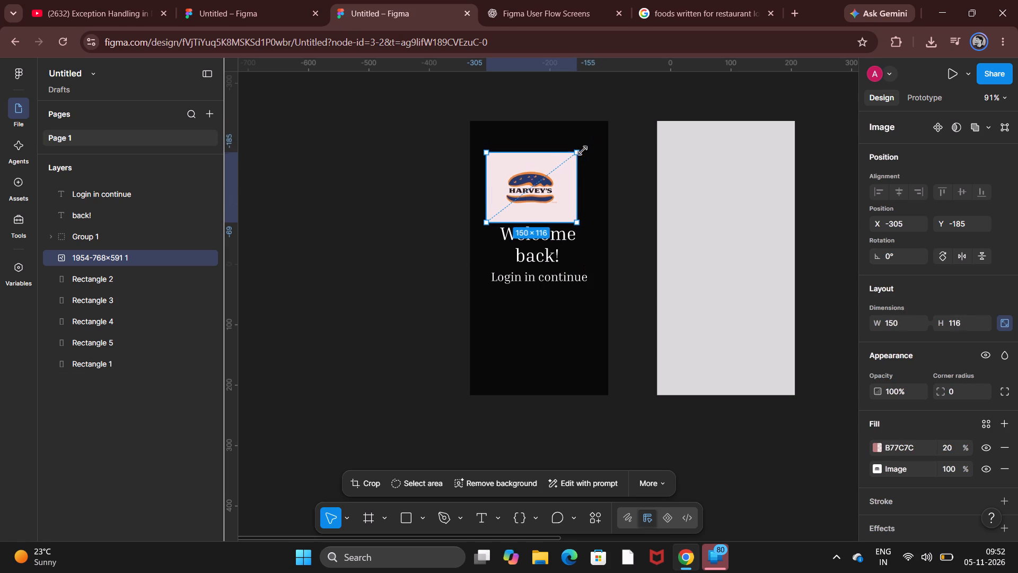
left_click_drag(583, 151, 586, 150)
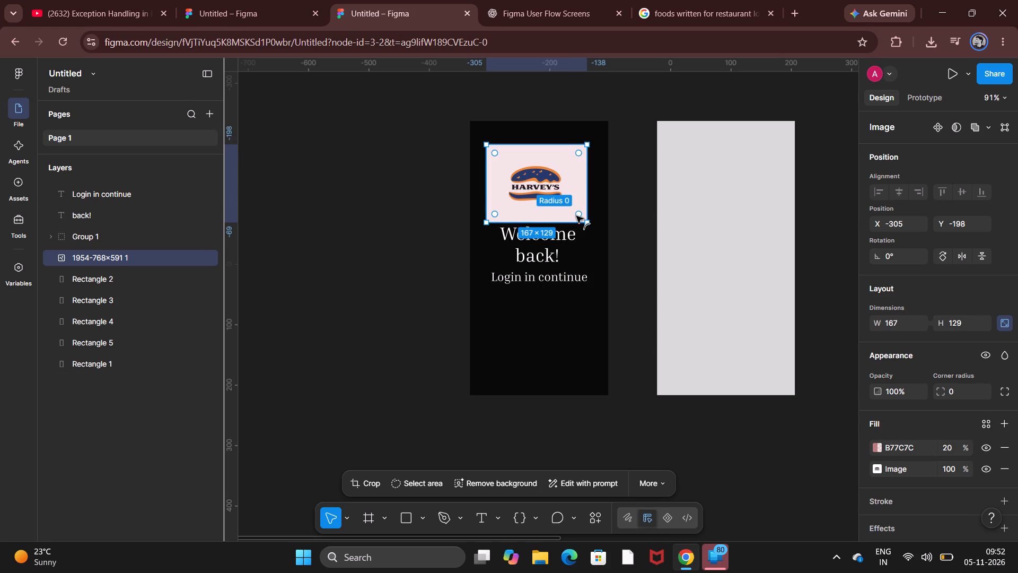
left_click_drag(580, 214, 563, 203)
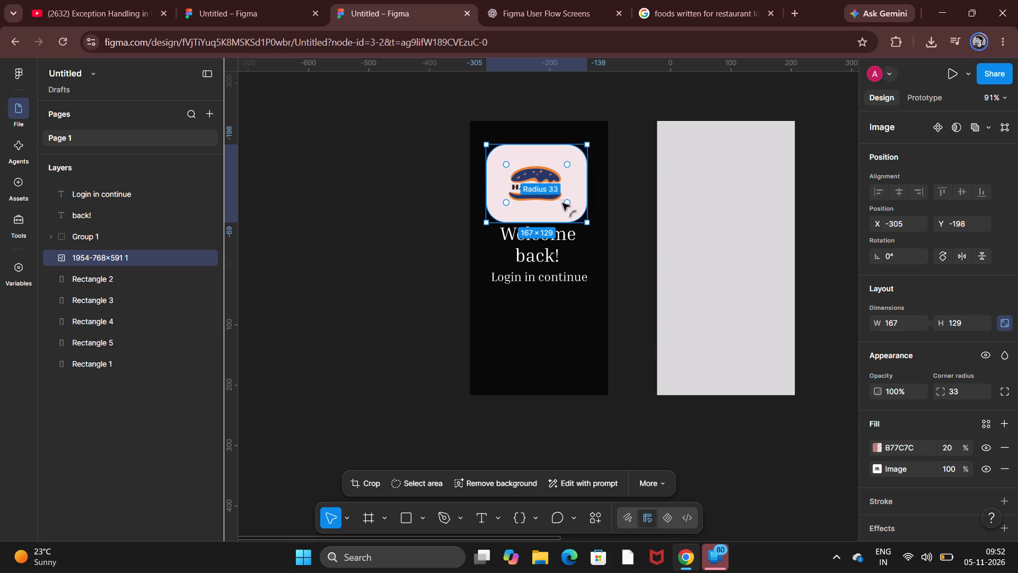
left_click_drag(563, 203, 493, 154)
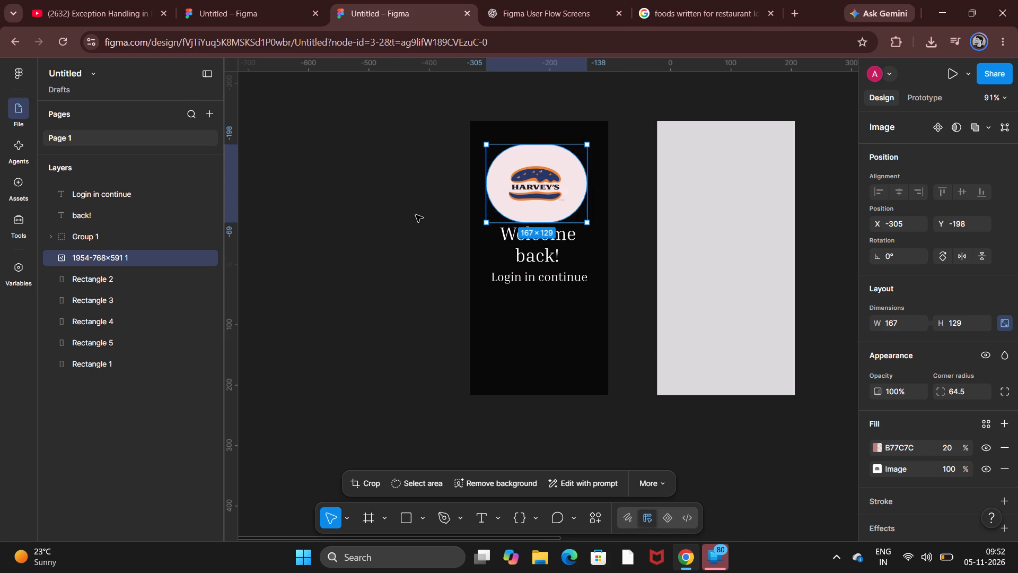
left_click(416, 215)
Shift the rounded logo image to X -301 and nudge it slightly left to centre it on the login screen.
left_click(567, 198)
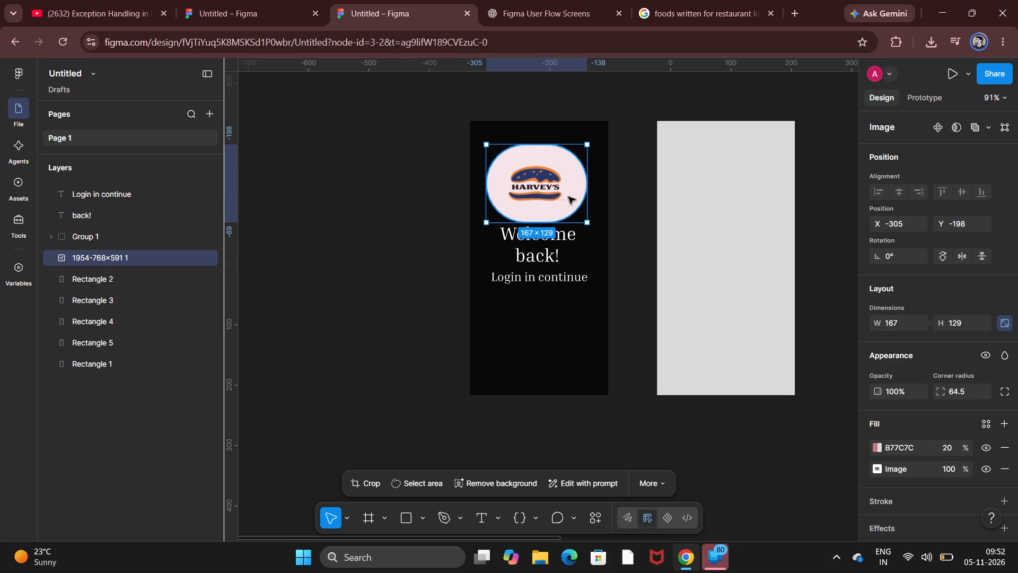
left_click(429, 274)
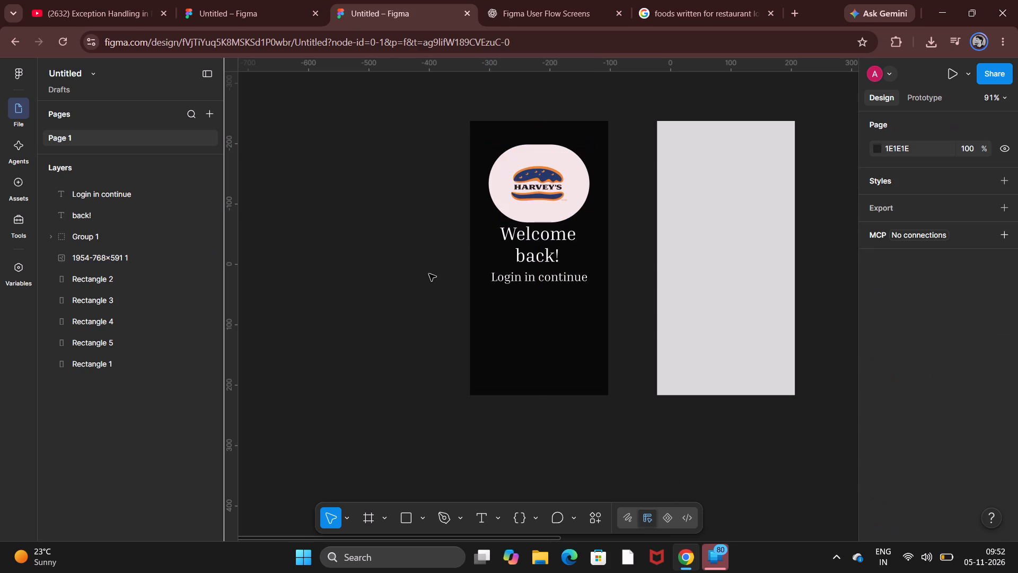
left_click(543, 210)
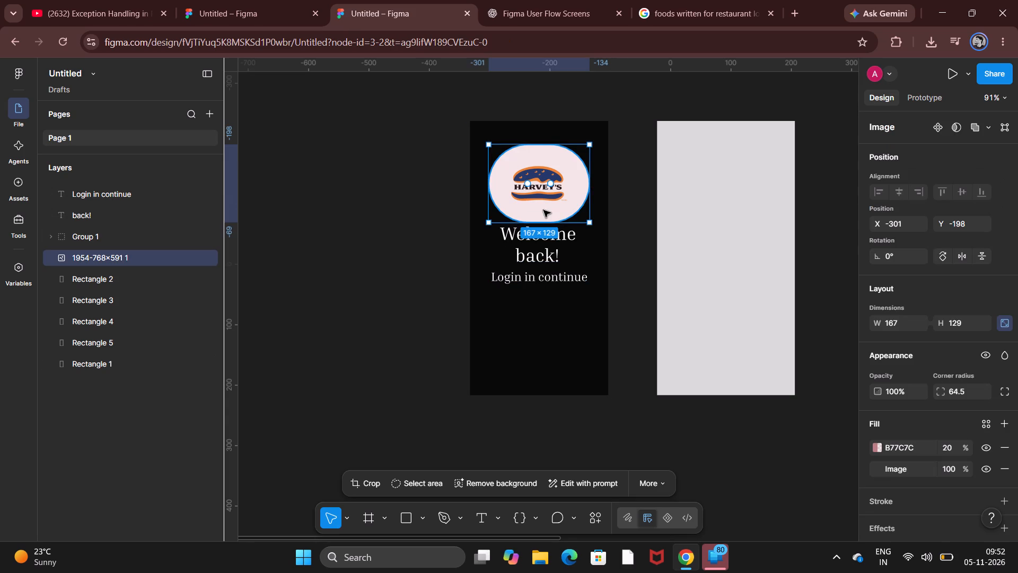
key("Left")
left_click(462, 253)
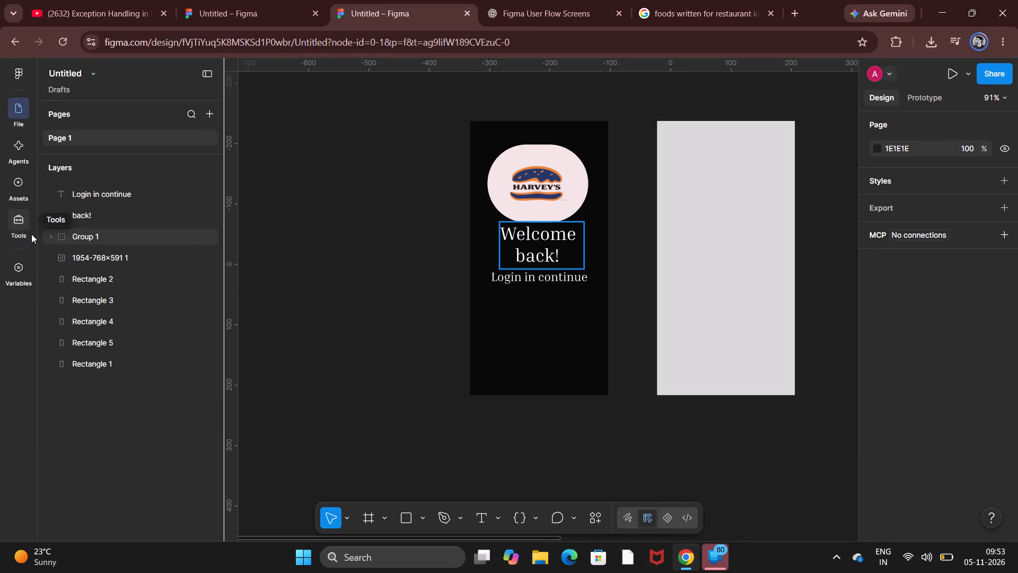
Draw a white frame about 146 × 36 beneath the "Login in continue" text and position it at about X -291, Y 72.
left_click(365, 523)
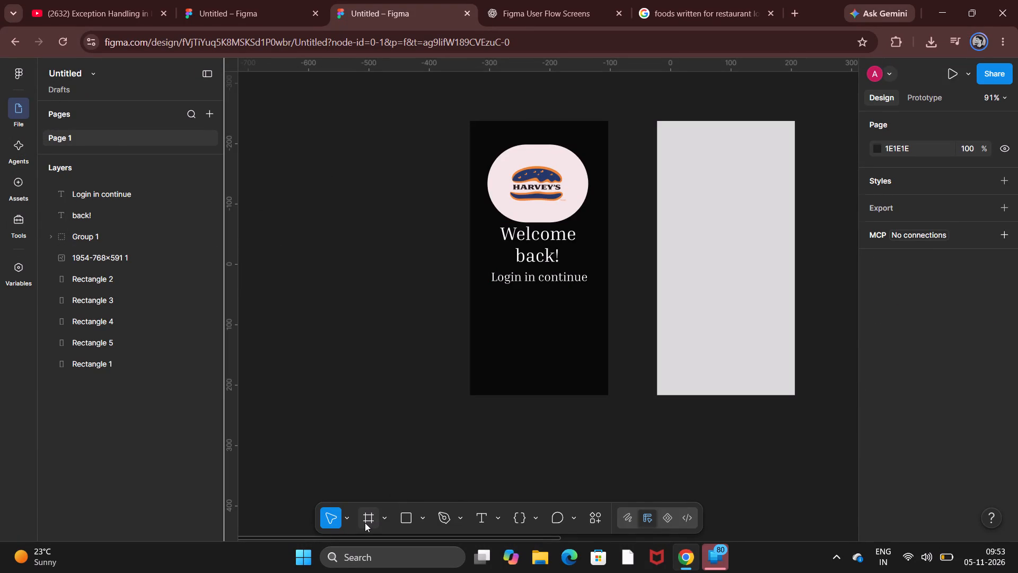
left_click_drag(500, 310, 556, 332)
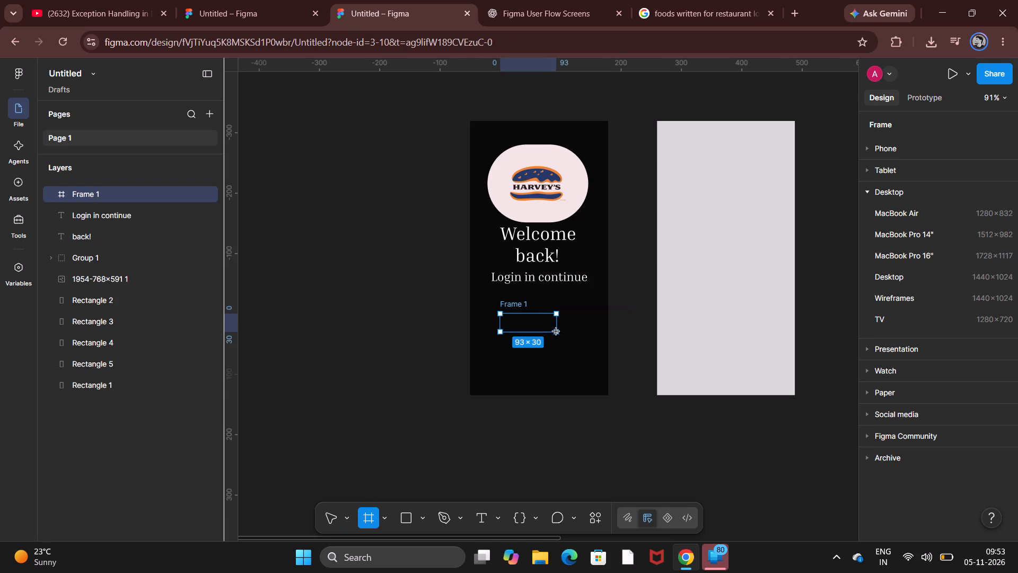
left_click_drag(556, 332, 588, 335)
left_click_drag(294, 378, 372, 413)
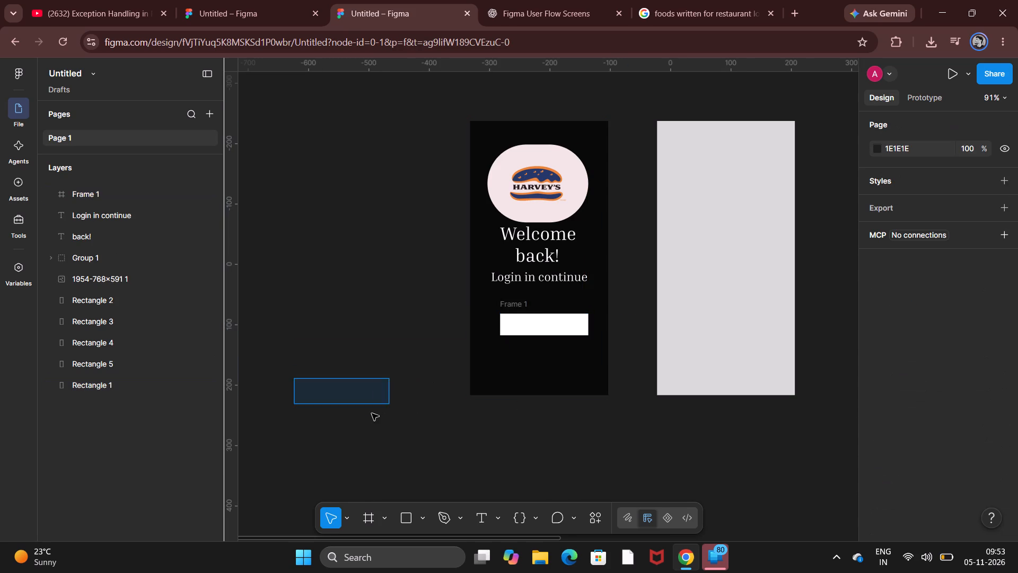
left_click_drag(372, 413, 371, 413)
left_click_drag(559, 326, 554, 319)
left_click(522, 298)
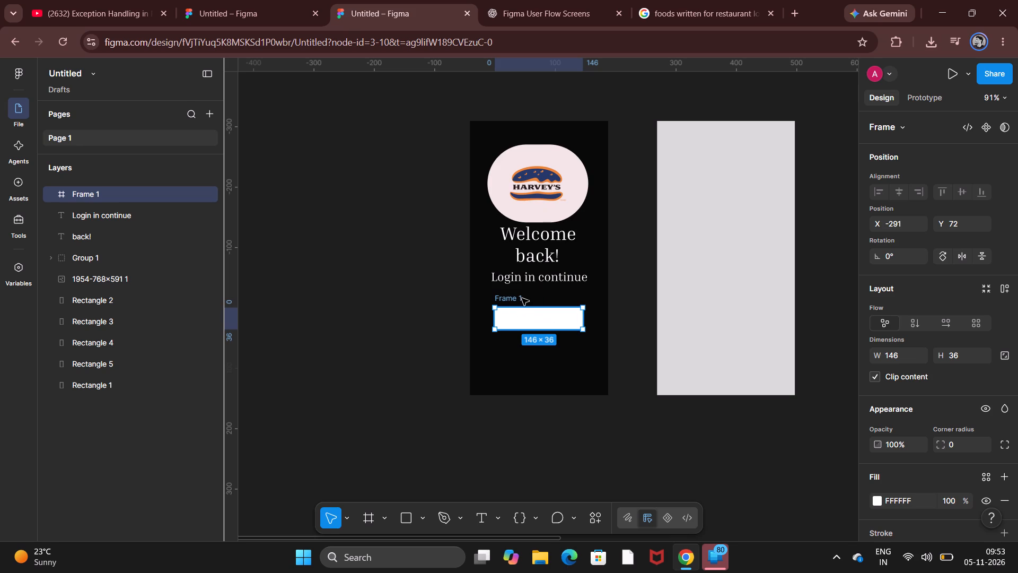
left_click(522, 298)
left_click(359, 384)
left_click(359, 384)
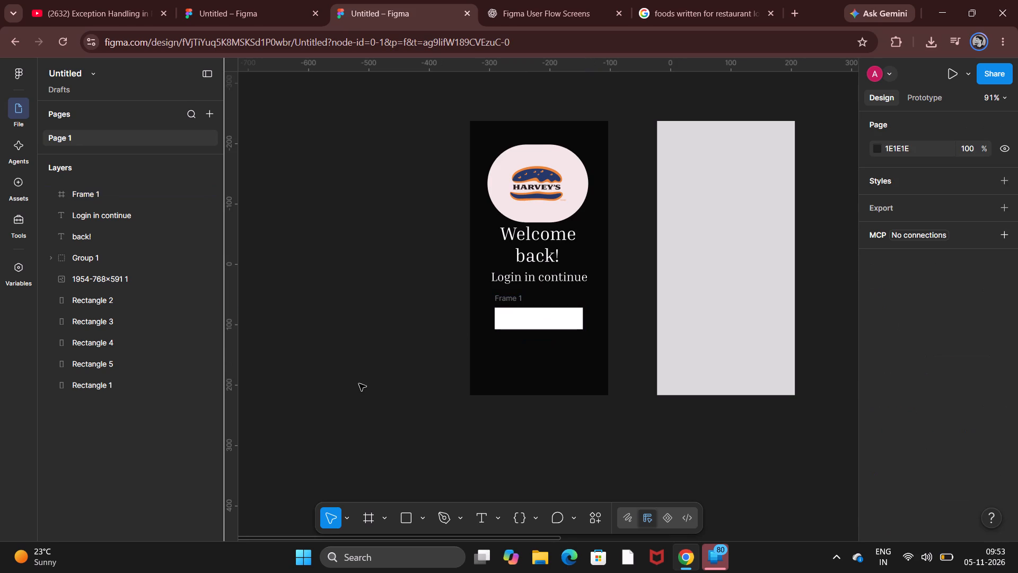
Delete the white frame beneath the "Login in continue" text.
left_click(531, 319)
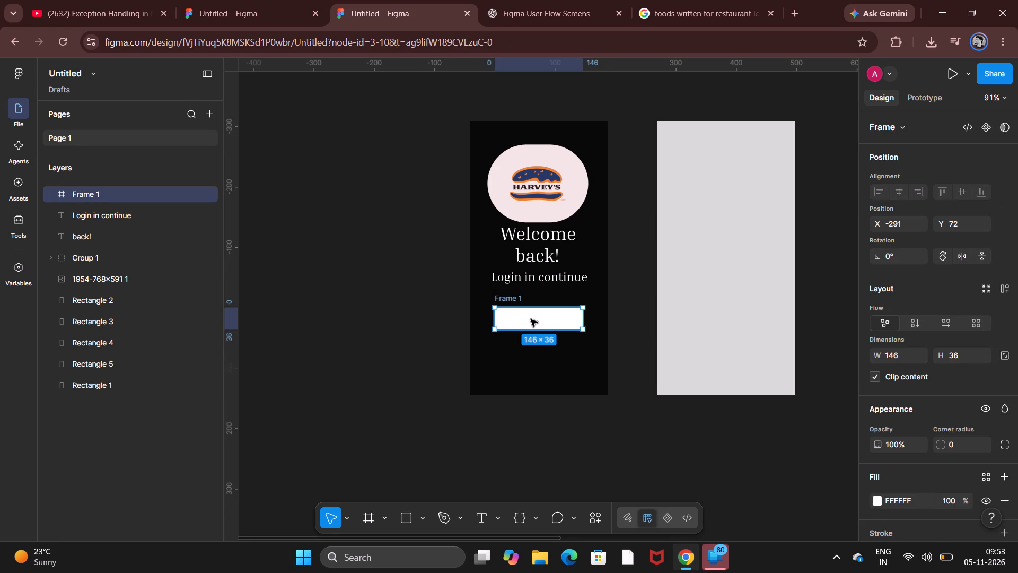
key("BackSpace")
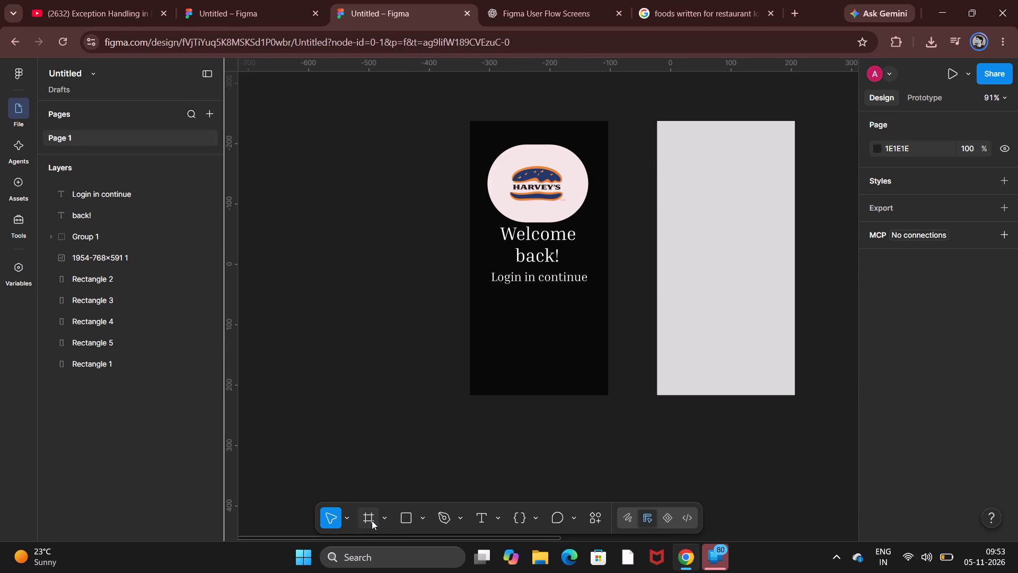
Draw a small white frame in the empty area beneath the "Login in continue" text on the login screen.
left_click(372, 520)
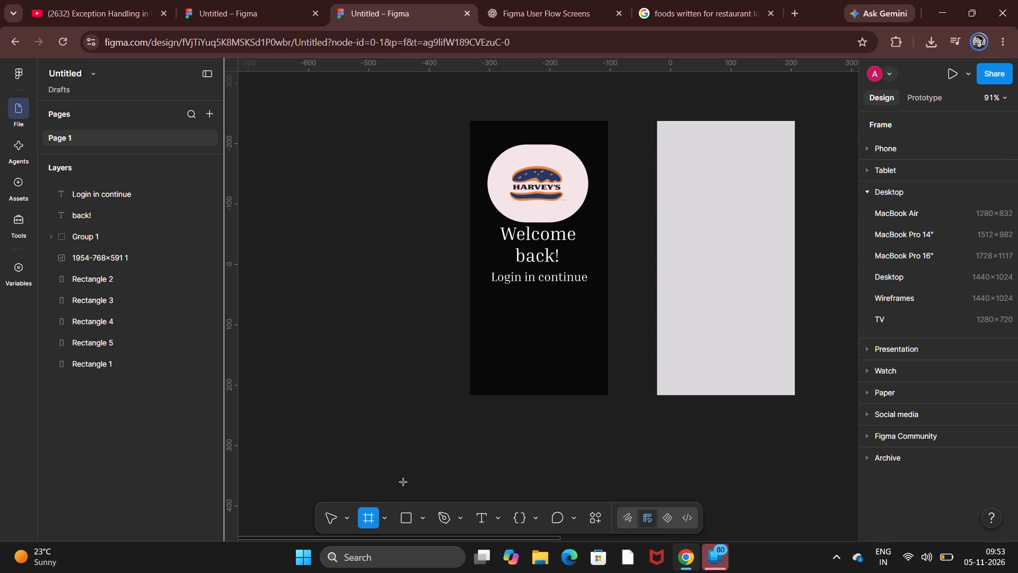
left_click_drag(510, 320, 554, 348)
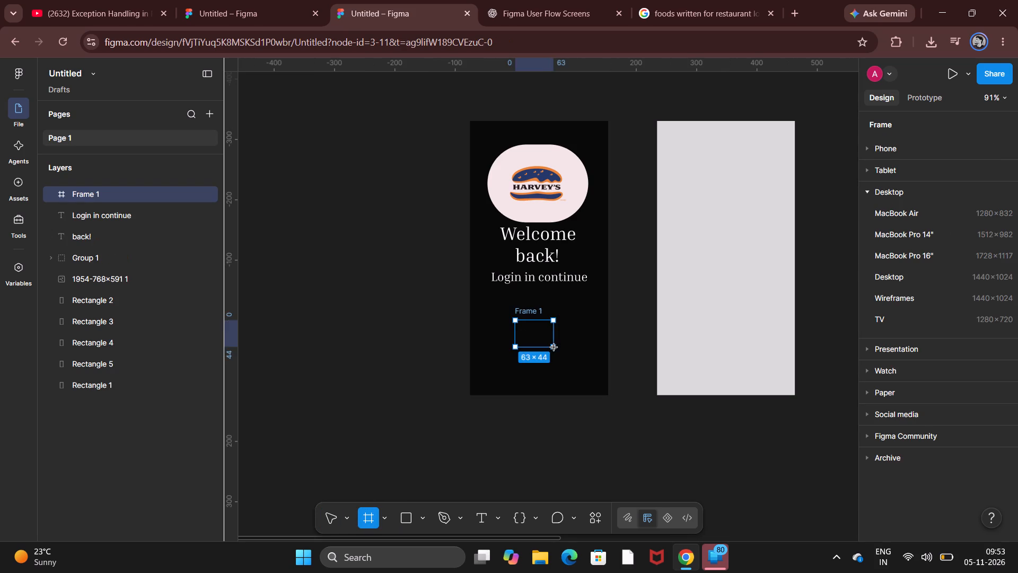
left_click_drag(554, 348, 546, 342)
left_click(475, 433)
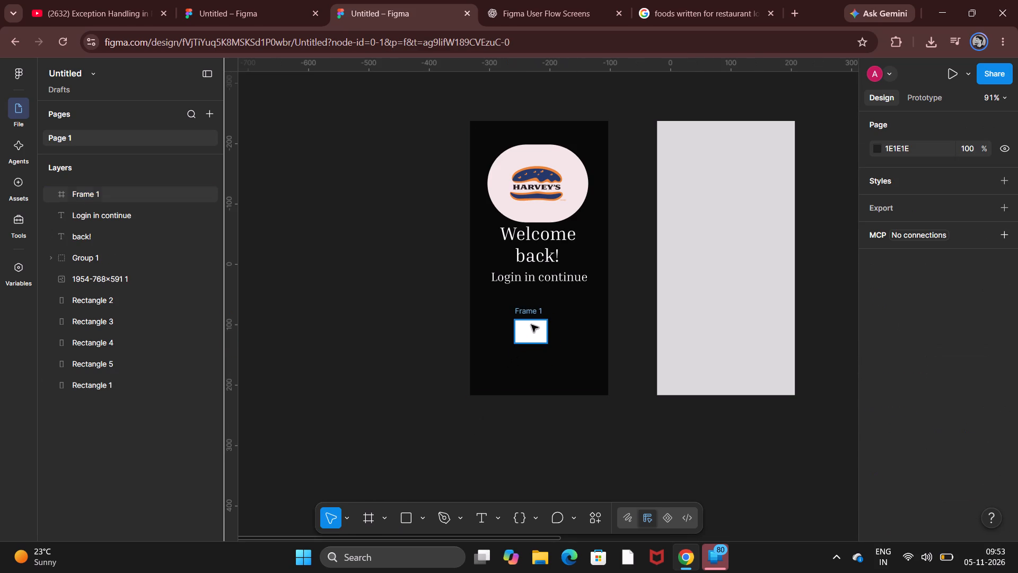
Delete the small white frame beneath the "Login in continue" text on the login screen.
left_click(531, 325)
key("BackSpace")
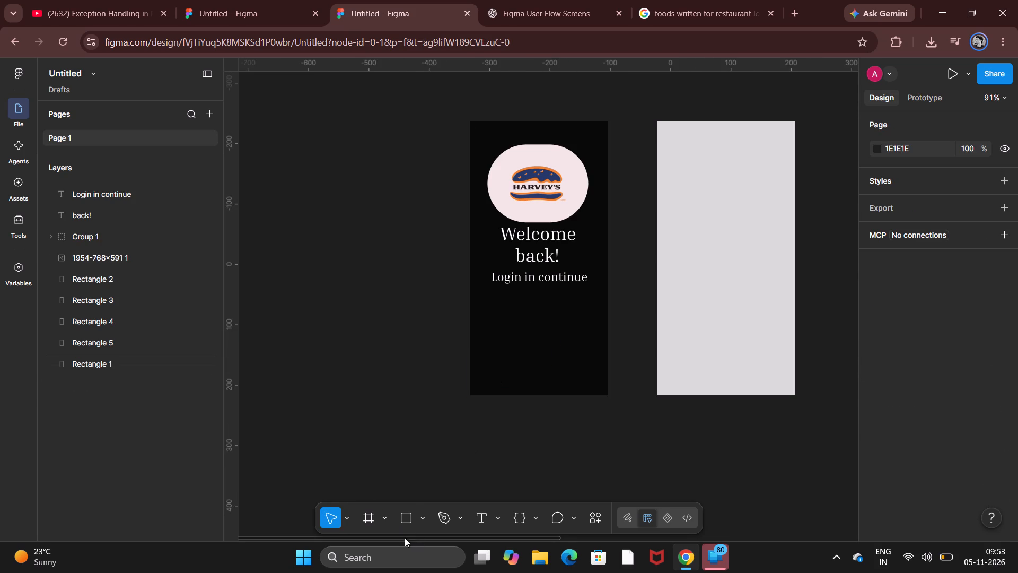
Draw a light grey rectangle about 162 × 36 beneath the "Login in continue" text and position it at about X -297, Y 64.
left_click(407, 523)
left_click_drag(504, 329, 508, 331)
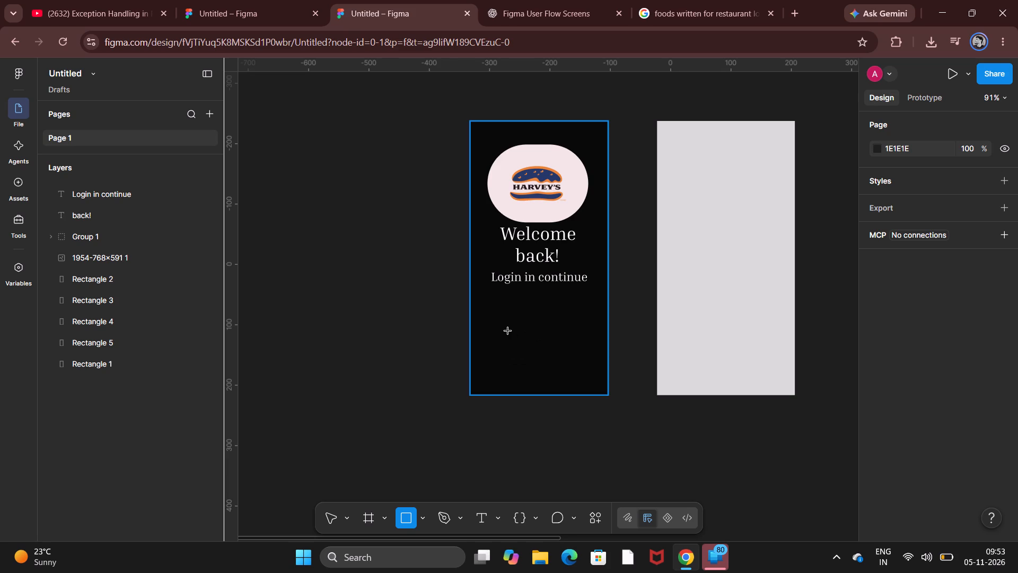
left_click_drag(508, 331, 578, 352)
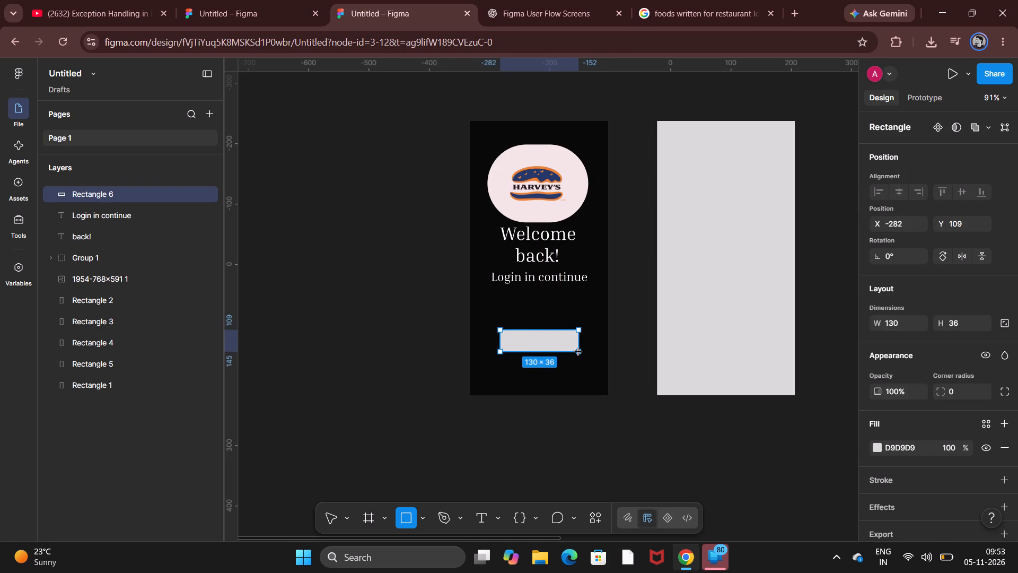
left_click_drag(578, 352, 598, 352)
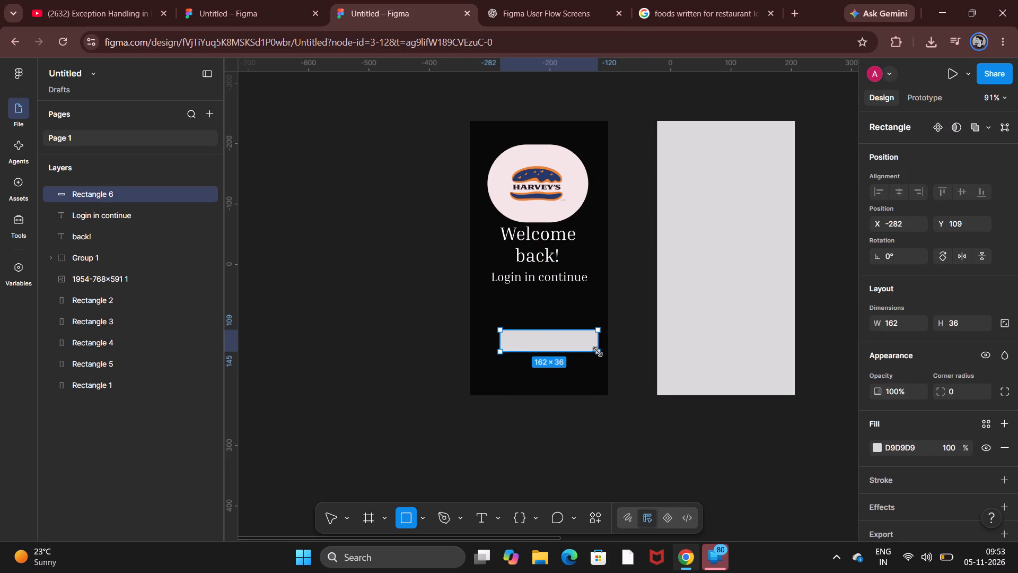
left_click_drag(366, 421, 400, 395)
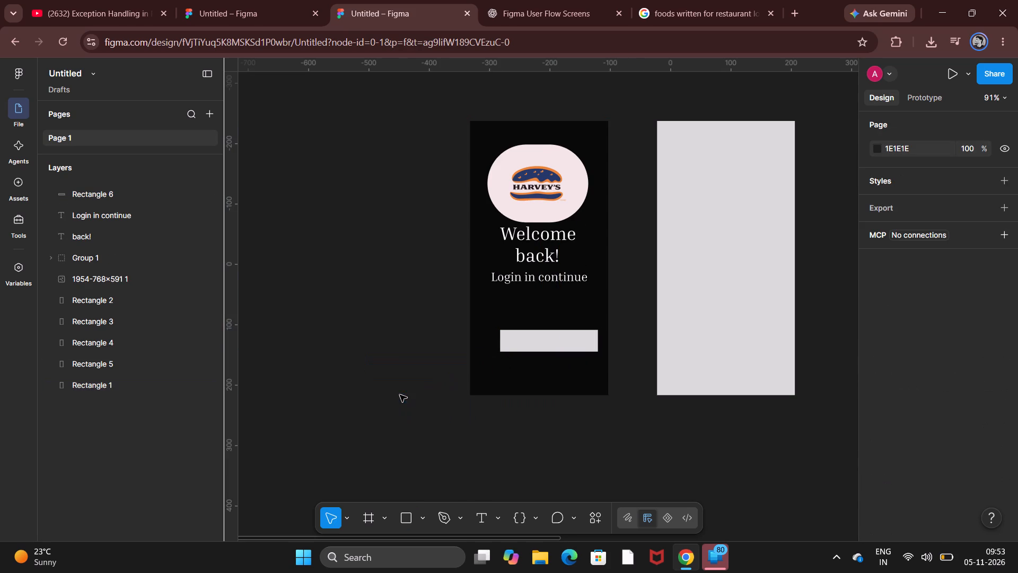
left_click_drag(529, 339, 519, 321)
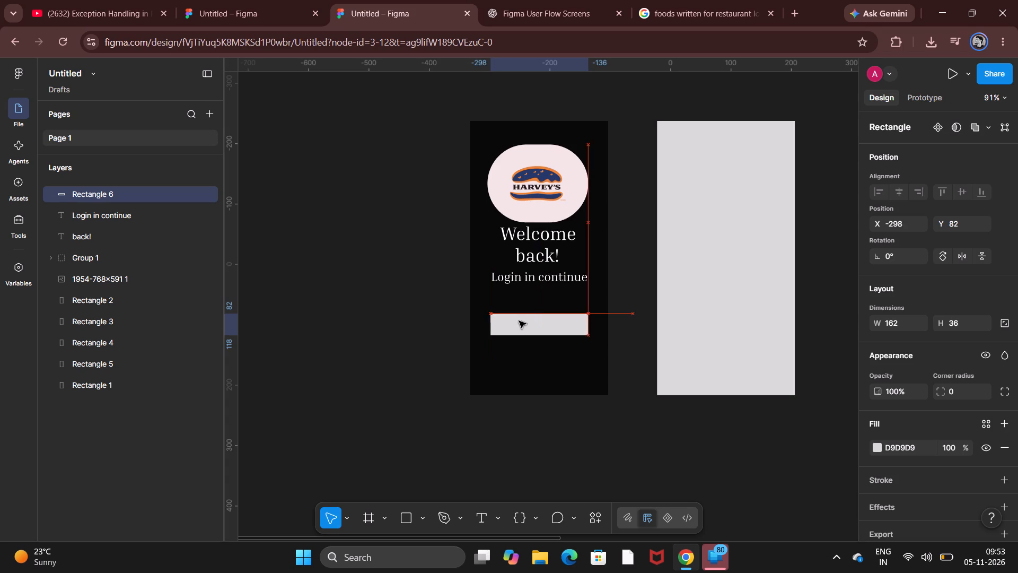
left_click_drag(519, 321, 519, 312)
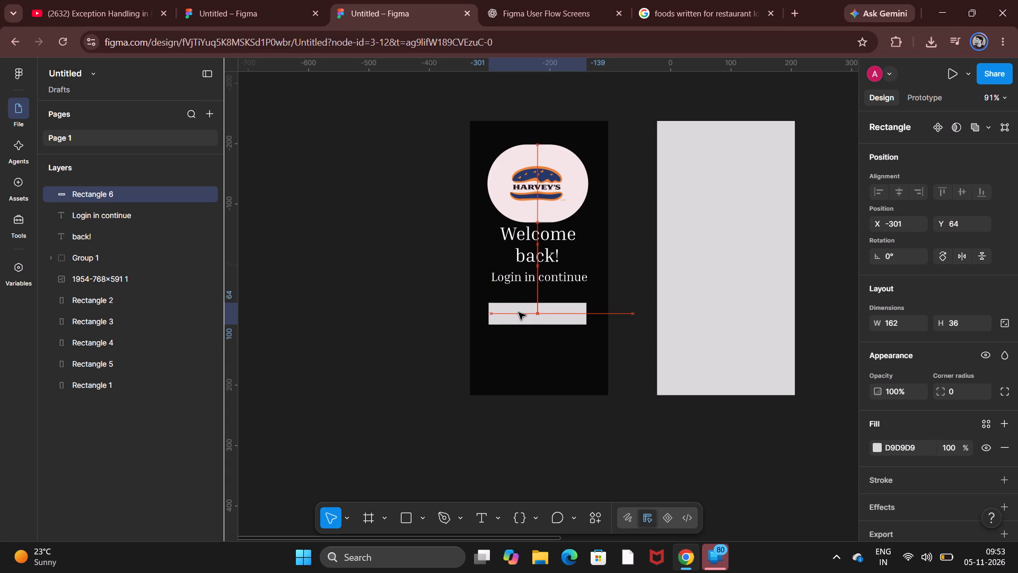
left_click_drag(519, 312, 520, 312)
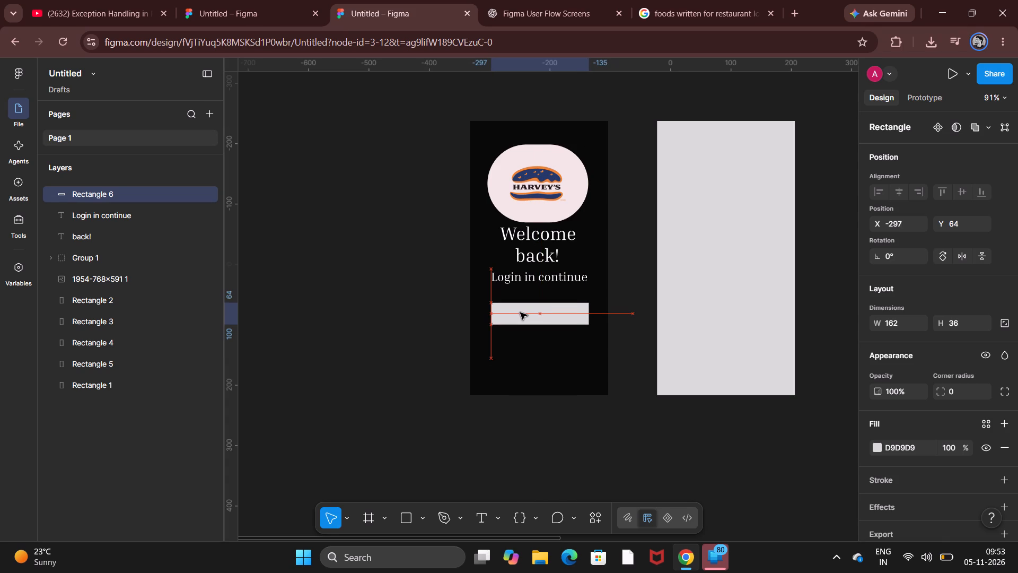
left_click_drag(520, 312, 520, 312)
left_click(401, 395)
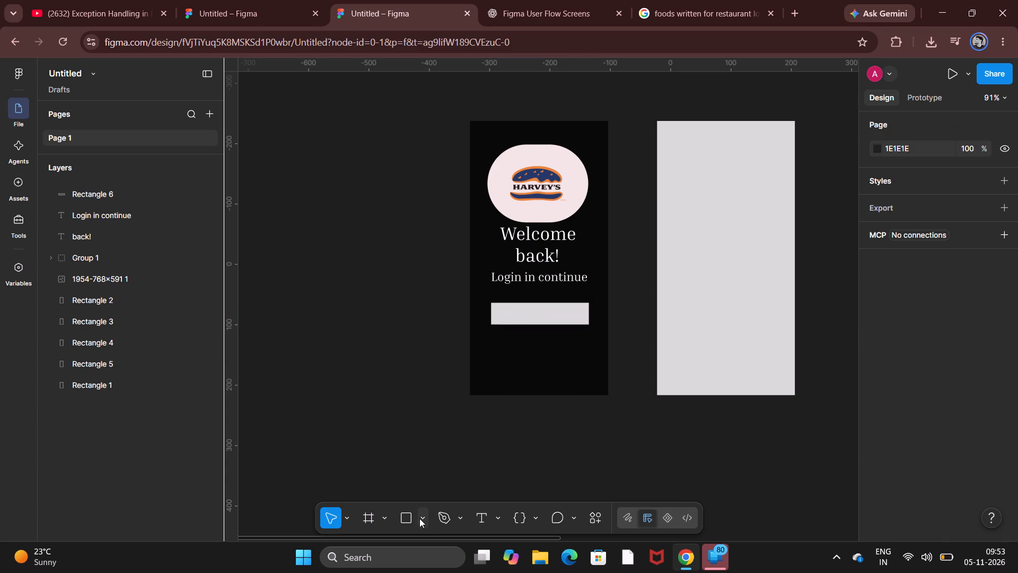
Draw a second light grey rectangle about 162 × 33 below the first input box, at about X -297, Y 138, following ChatGPT's login layout.
left_click(412, 517)
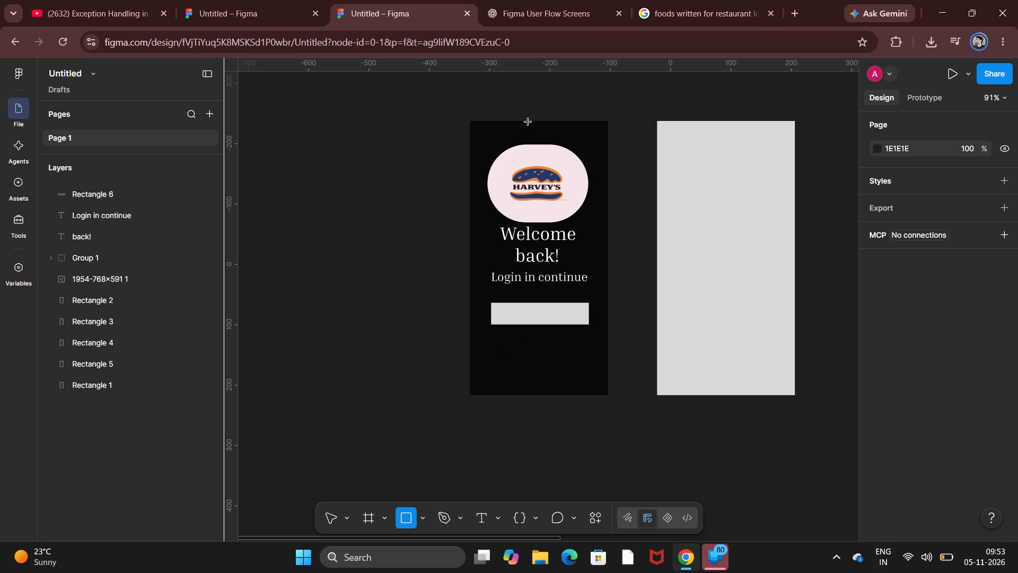
left_click(541, 14)
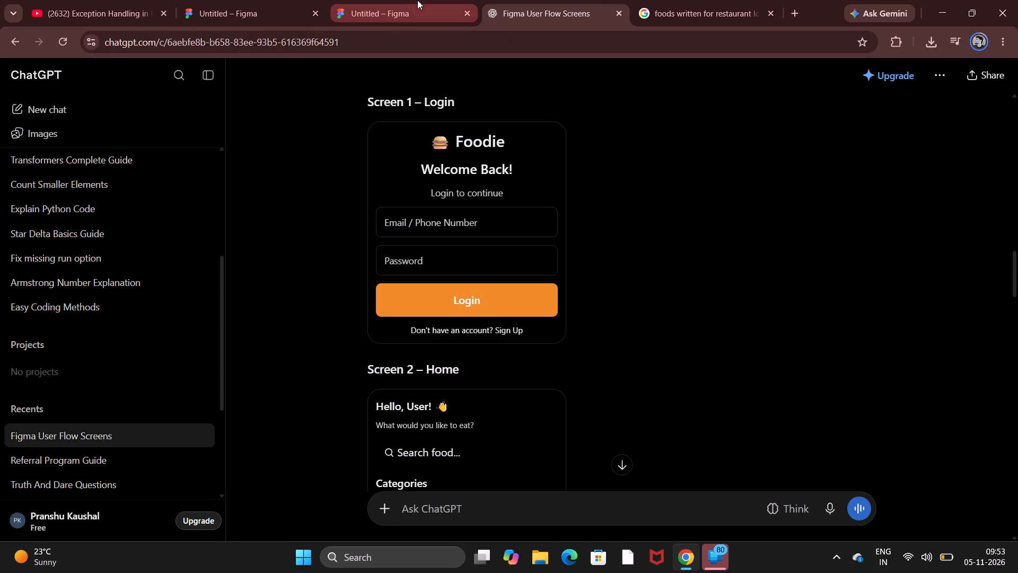
left_click(410, 9)
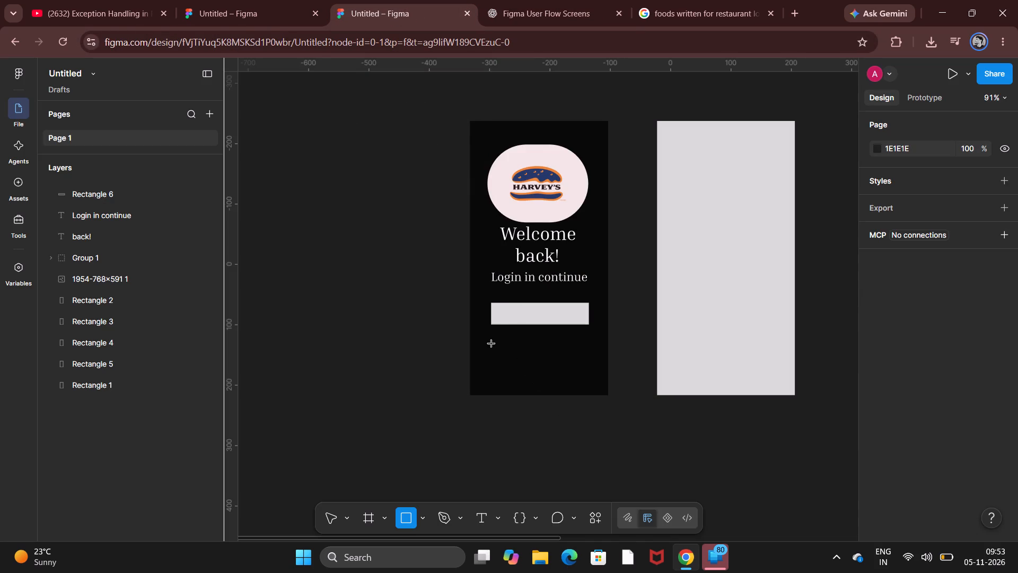
left_click_drag(495, 348, 549, 370)
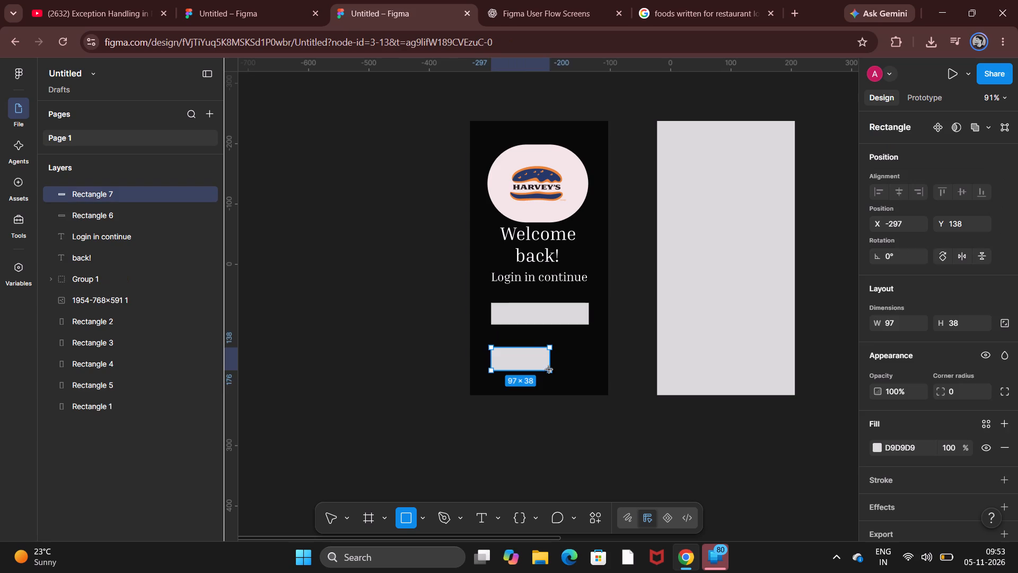
left_click_drag(549, 370, 592, 367)
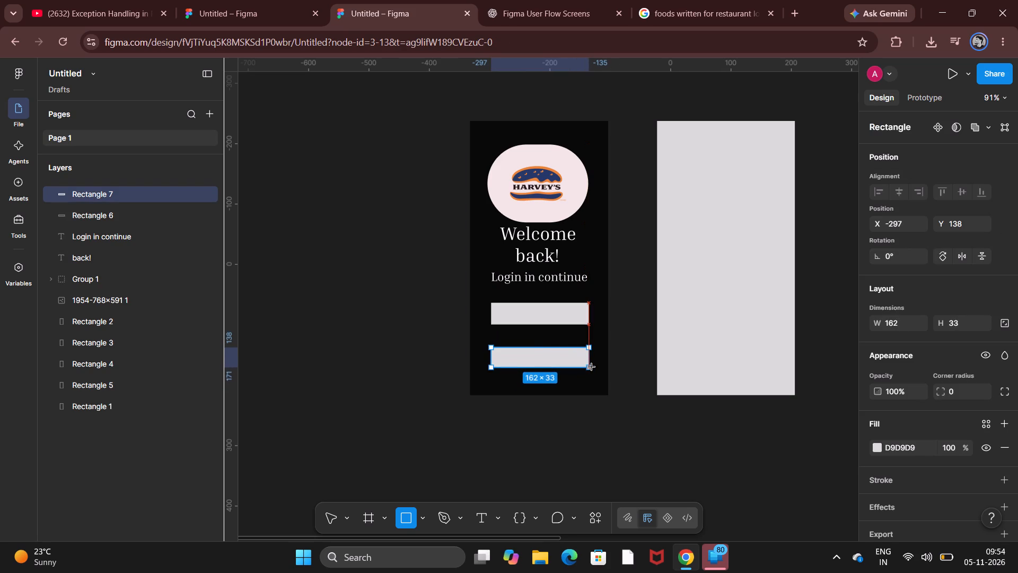
left_click_drag(592, 367, 588, 367)
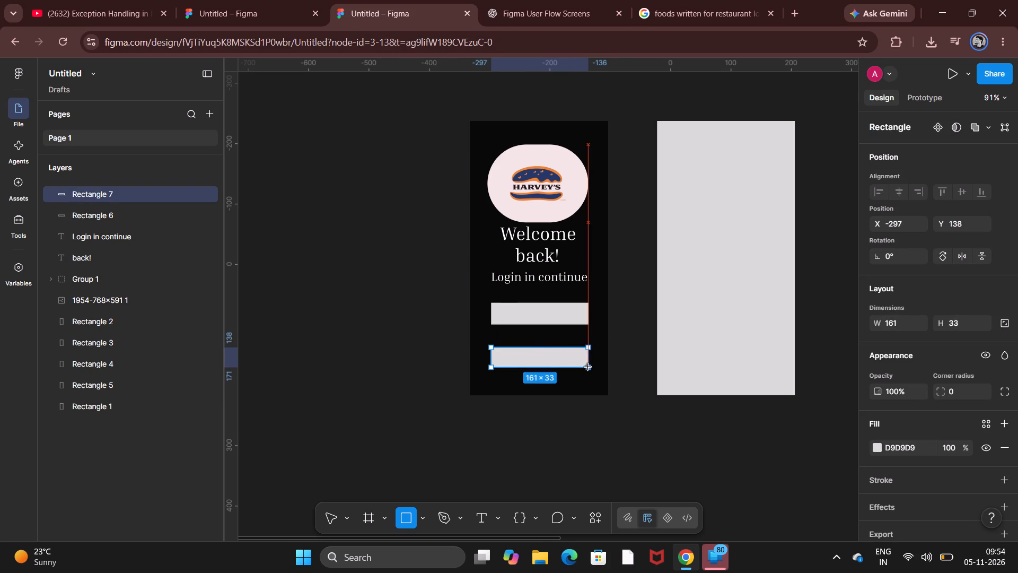
left_click_drag(588, 367, 589, 367)
left_click(531, 425)
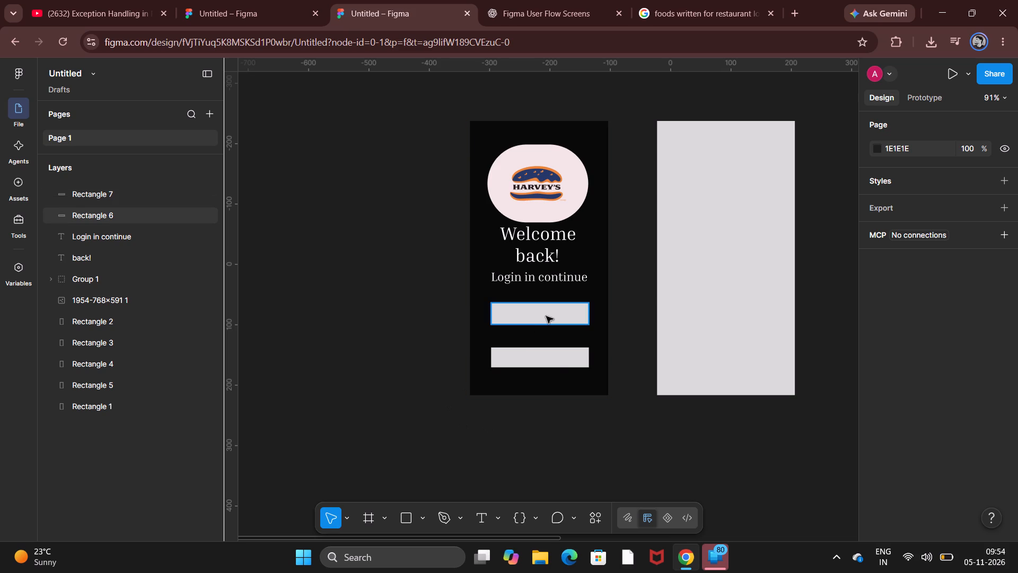
Set the corner radius of both grey input rectangles on the login screen to 8.
left_click(557, 307)
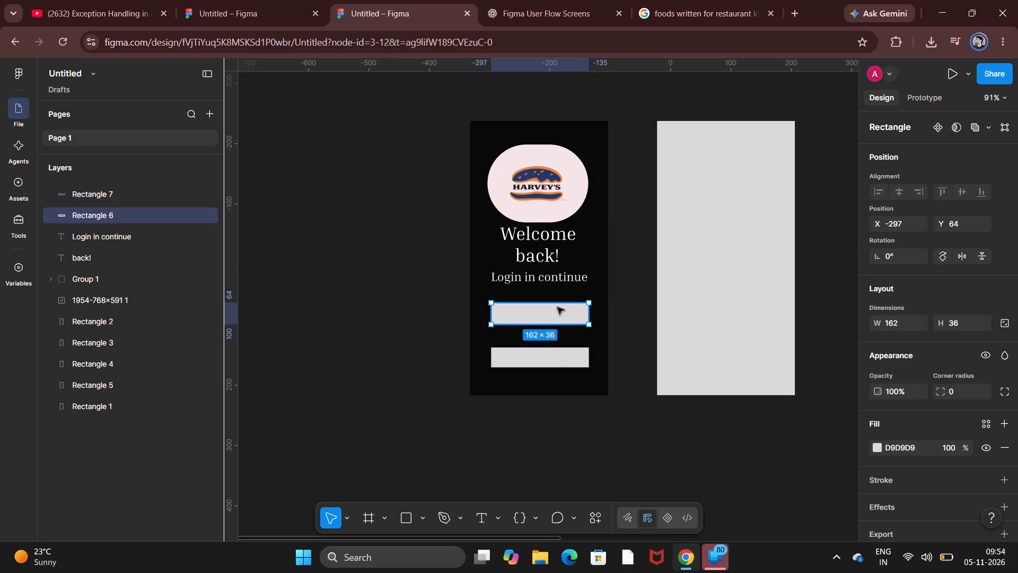
scroll(903, 440, "down", 1)
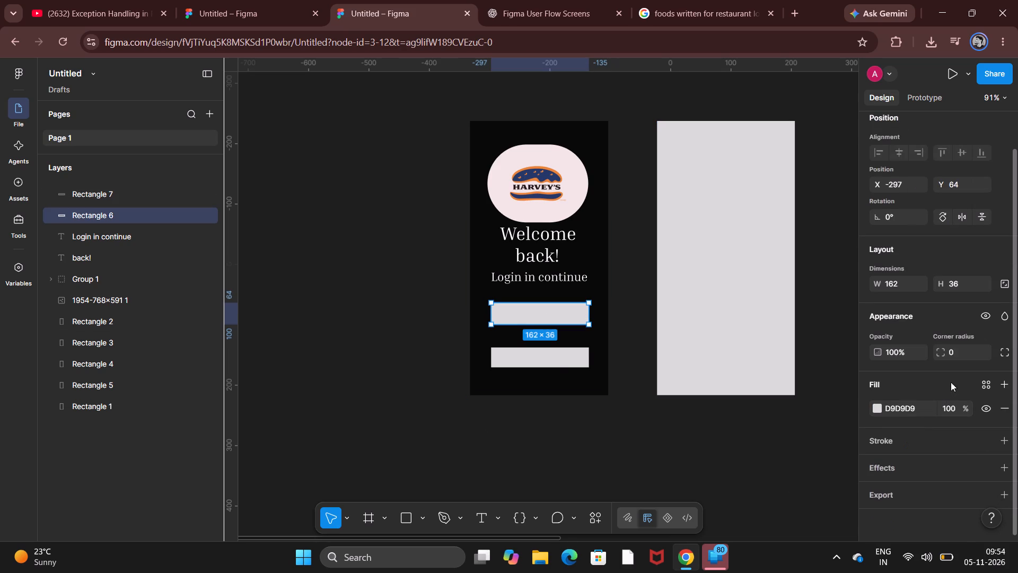
left_click(961, 359)
key("BackSpace")
key("8")
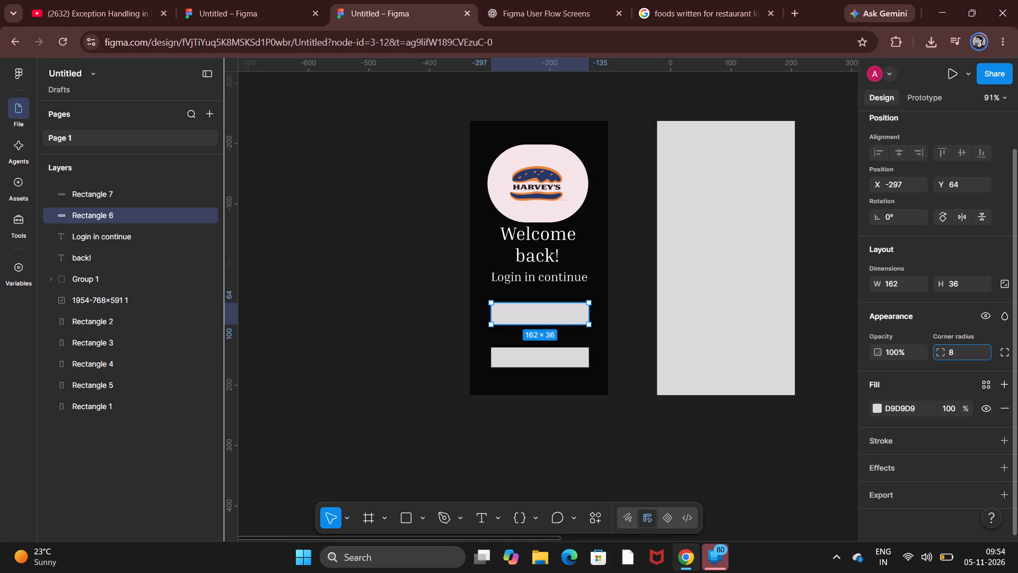
left_click(570, 367)
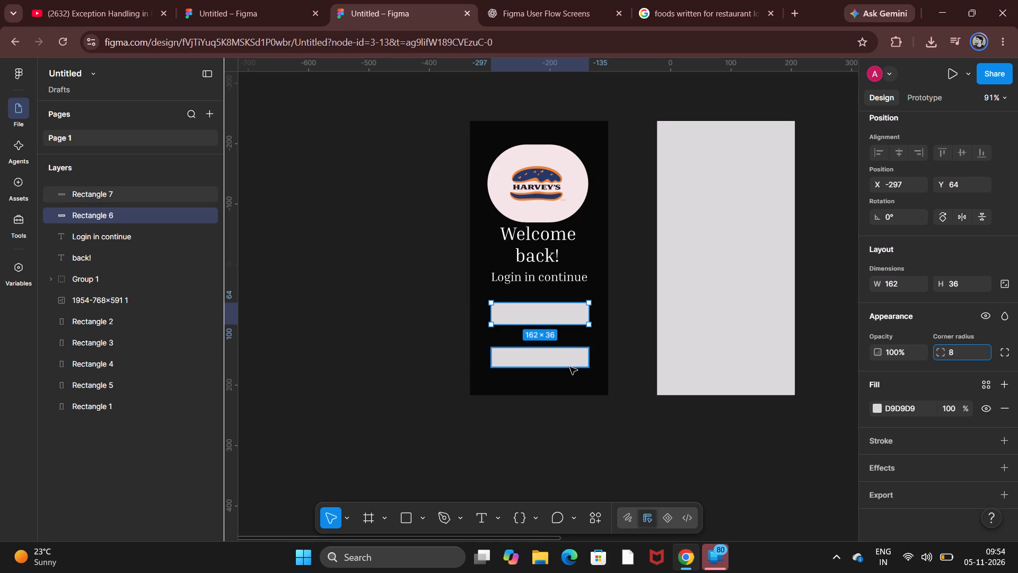
left_click(964, 350)
key("BackSpace")
key("8")
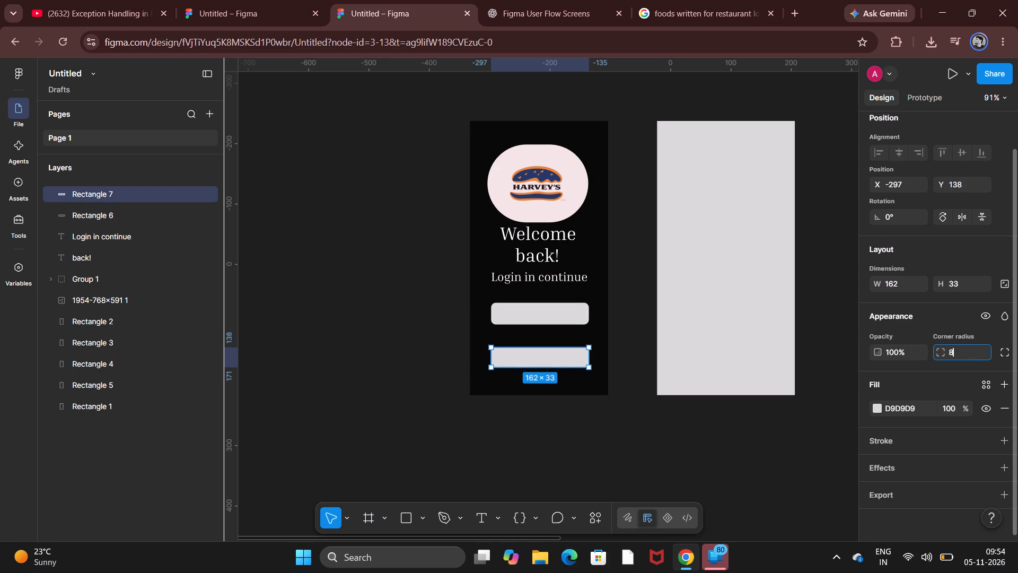
left_click(727, 440)
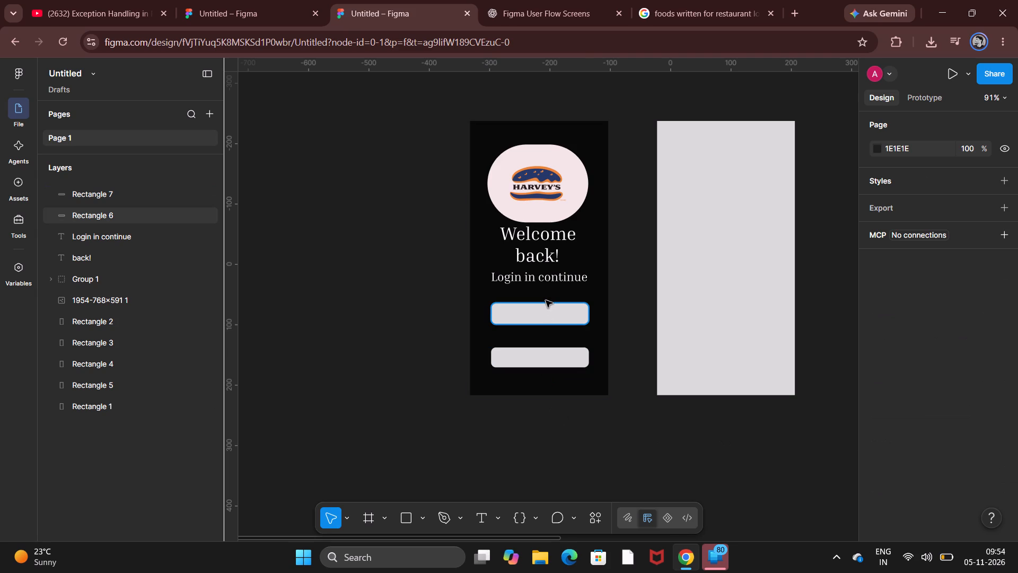
left_click(530, 319)
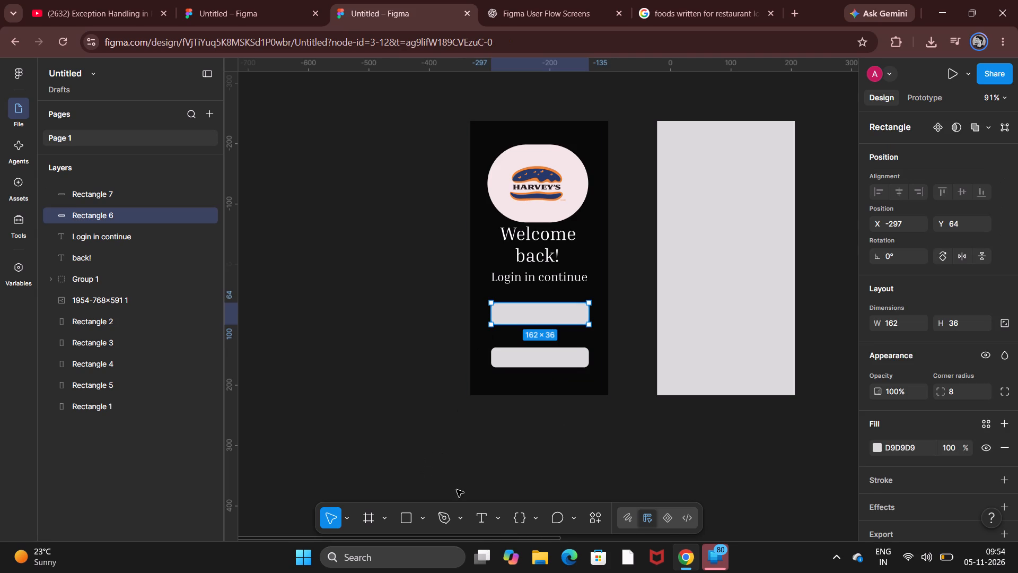
left_click(485, 526)
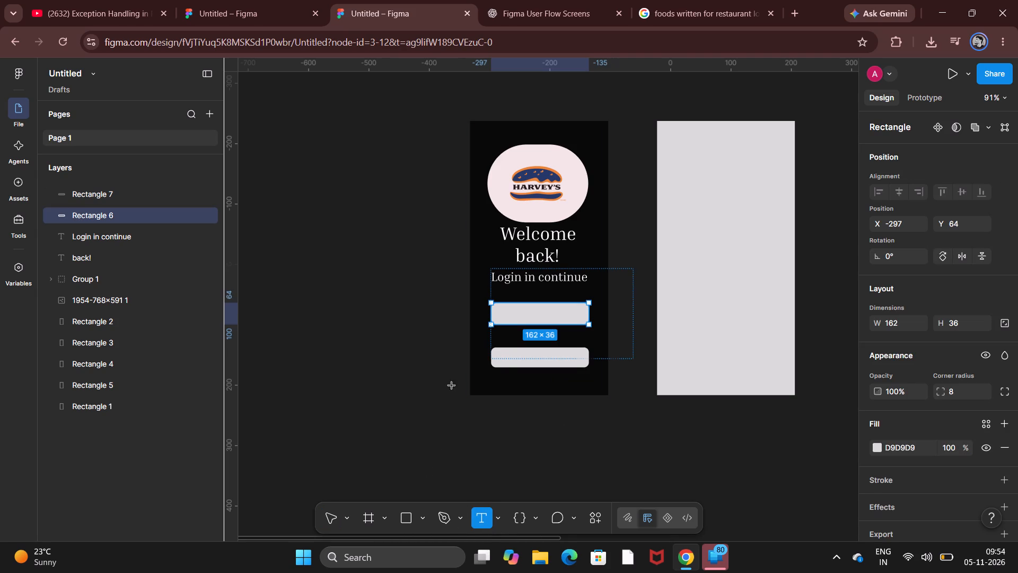
left_click(513, 313)
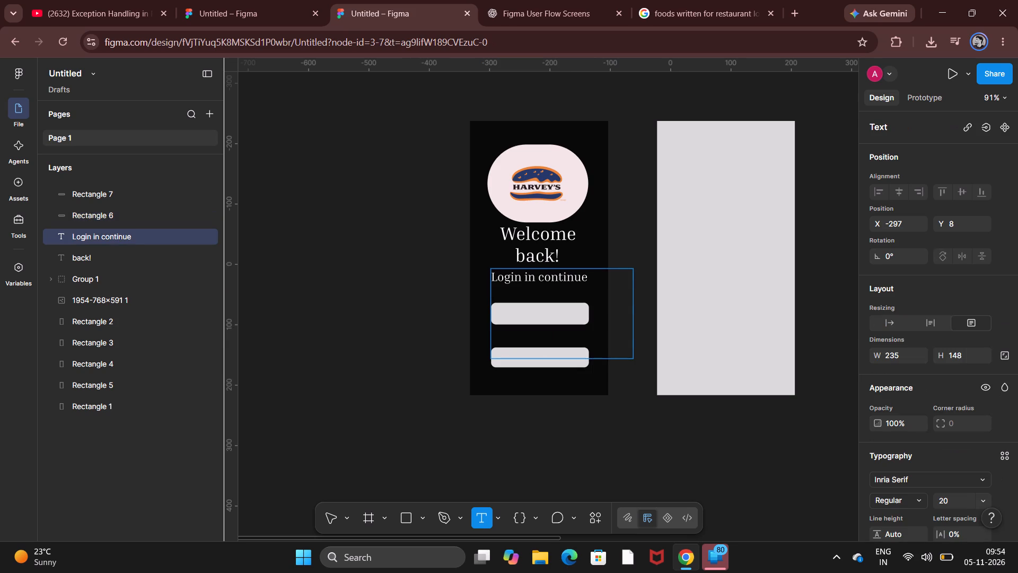
key("shift+e")
type("mail")
key("shift+question")
key("BackSpace")
key("slash")
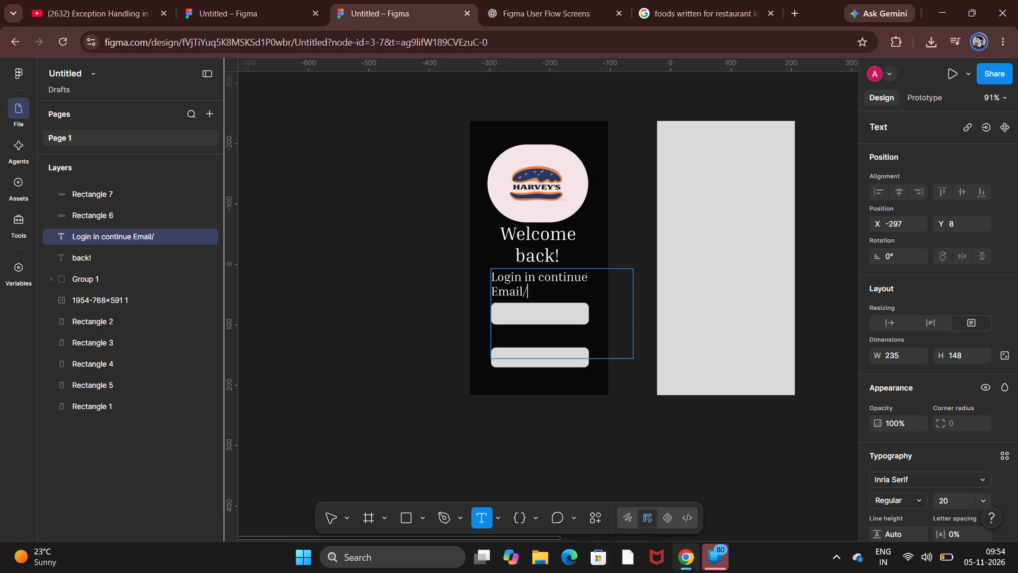
type("Ph")
type("one")
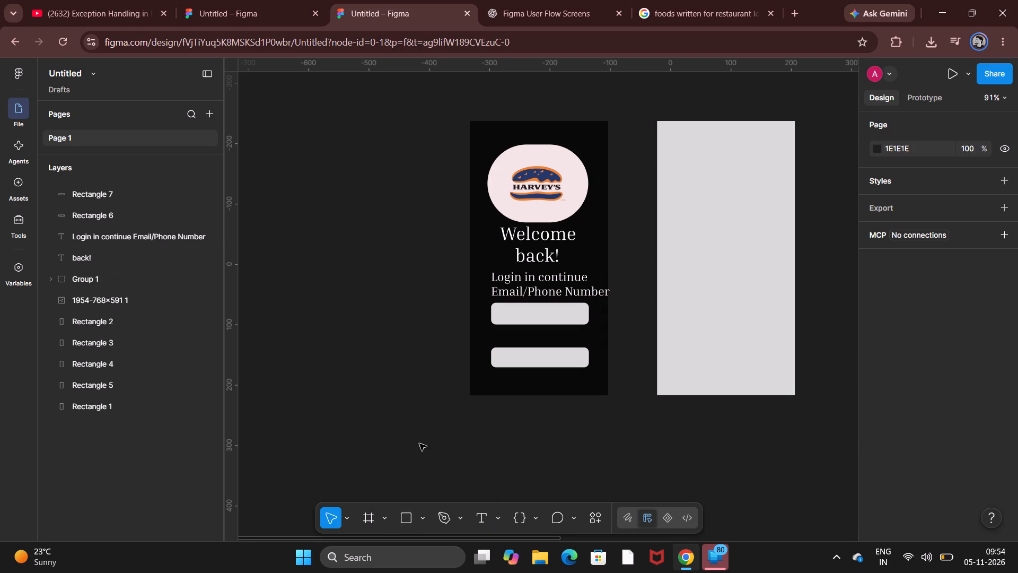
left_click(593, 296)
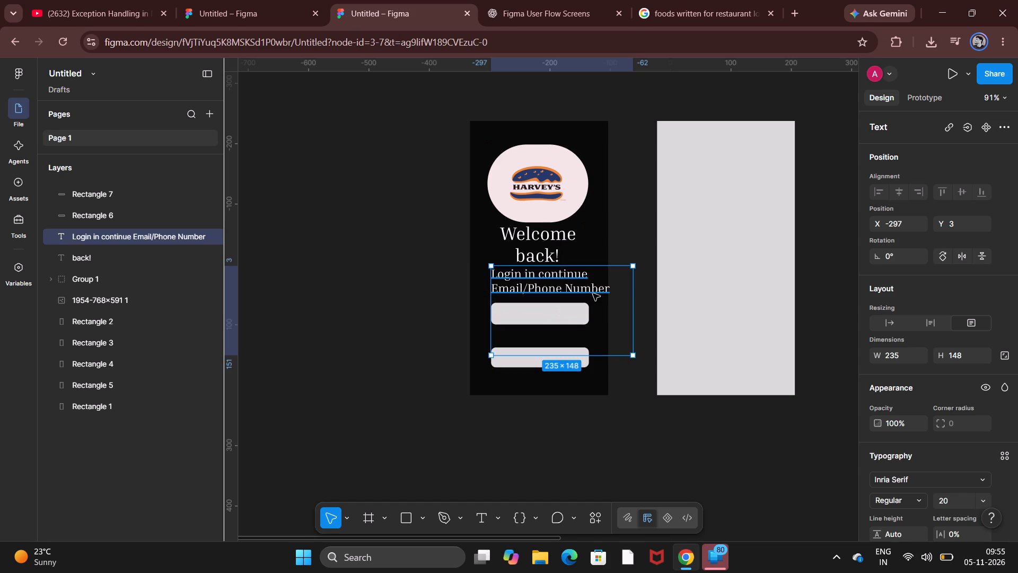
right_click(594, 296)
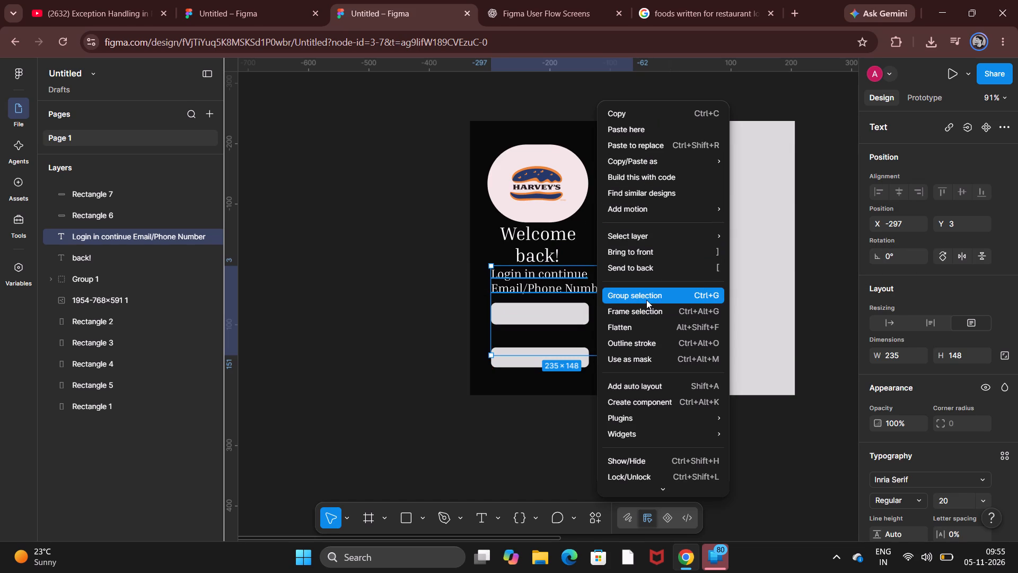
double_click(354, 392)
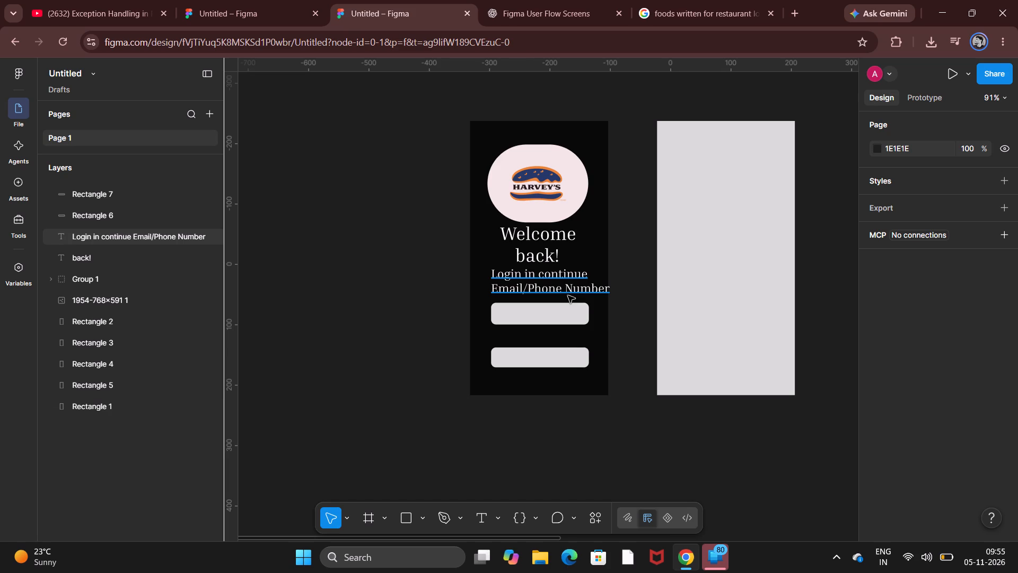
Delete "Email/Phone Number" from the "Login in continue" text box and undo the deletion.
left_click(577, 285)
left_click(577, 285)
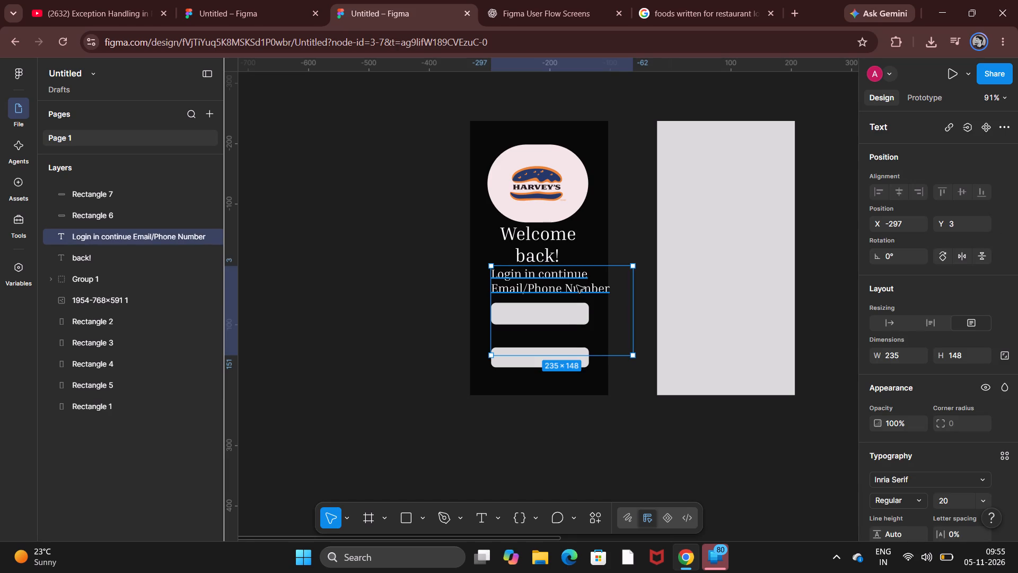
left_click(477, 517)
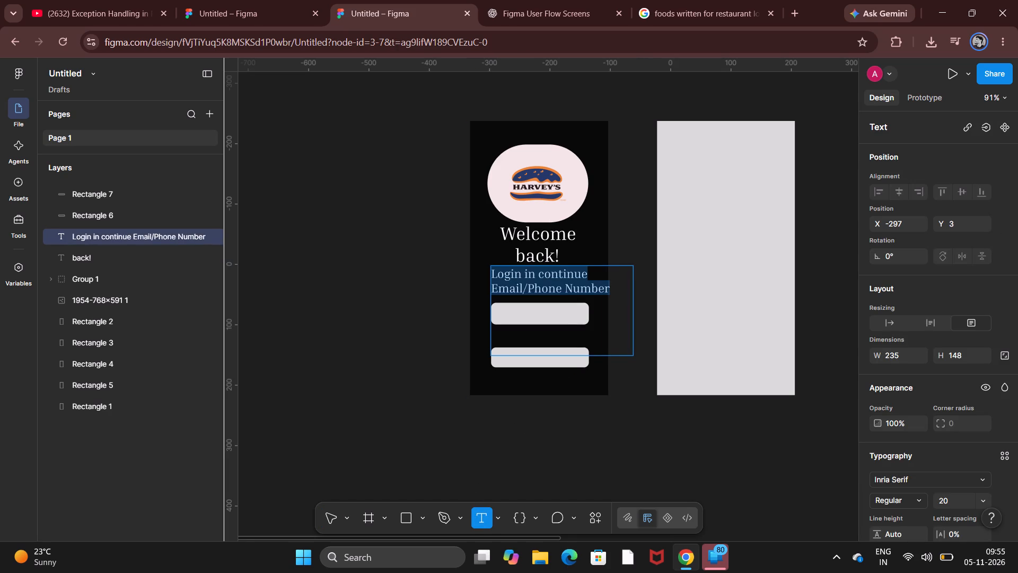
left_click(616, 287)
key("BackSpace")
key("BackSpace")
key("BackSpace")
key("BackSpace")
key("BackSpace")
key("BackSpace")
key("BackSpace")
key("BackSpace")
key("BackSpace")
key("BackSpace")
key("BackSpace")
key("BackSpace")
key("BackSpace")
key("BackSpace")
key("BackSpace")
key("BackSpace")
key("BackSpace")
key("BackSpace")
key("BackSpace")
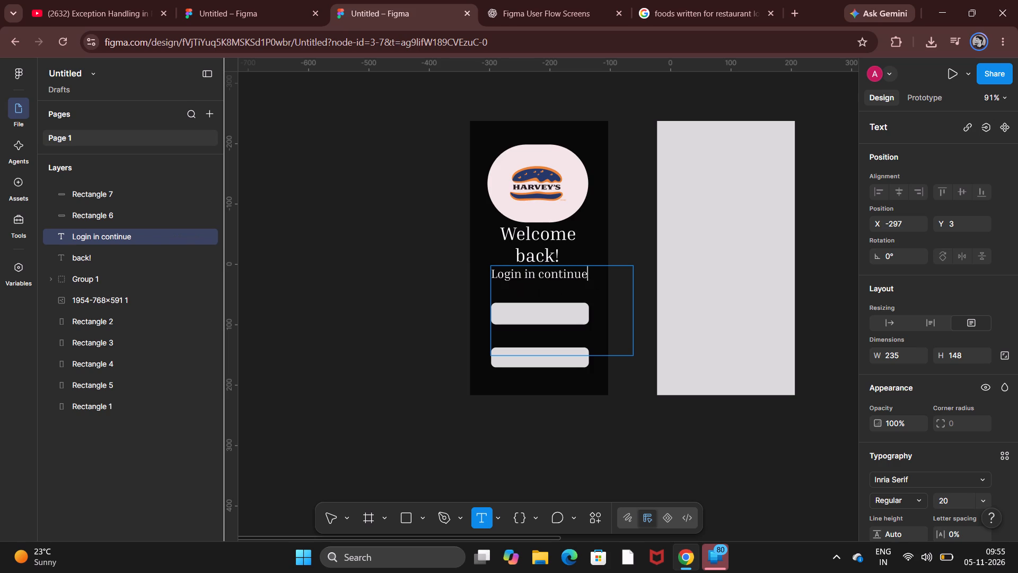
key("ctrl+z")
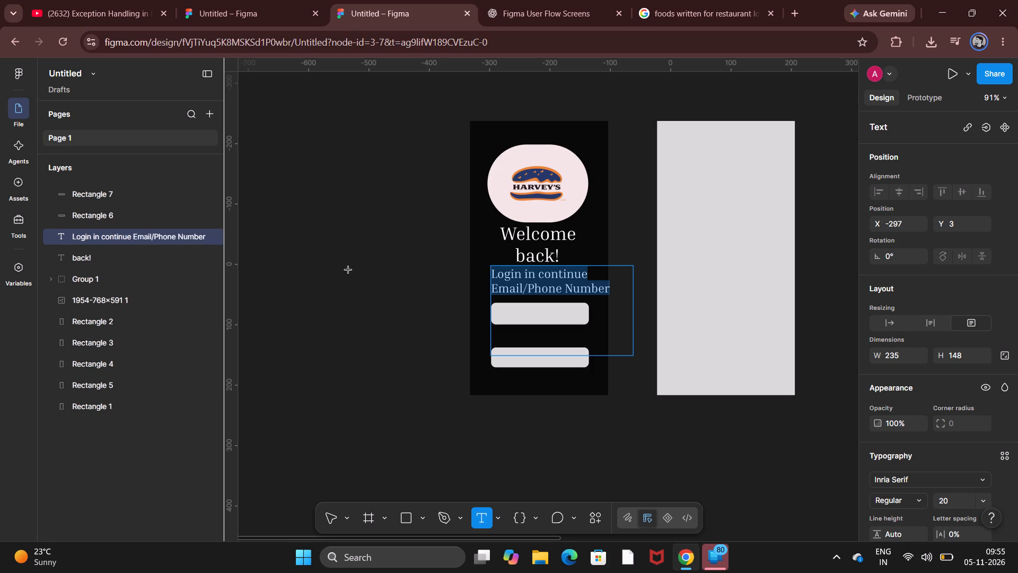
Copy only the wording "Email/Phone Number" from the login screen's "Login in continue" text box.
left_click(348, 270)
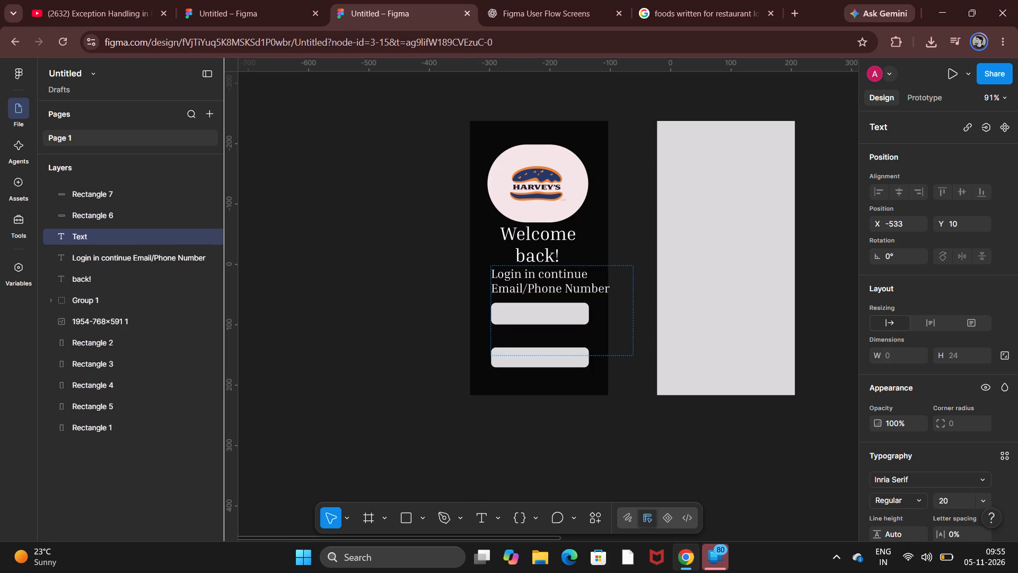
left_click_drag(495, 287, 552, 297)
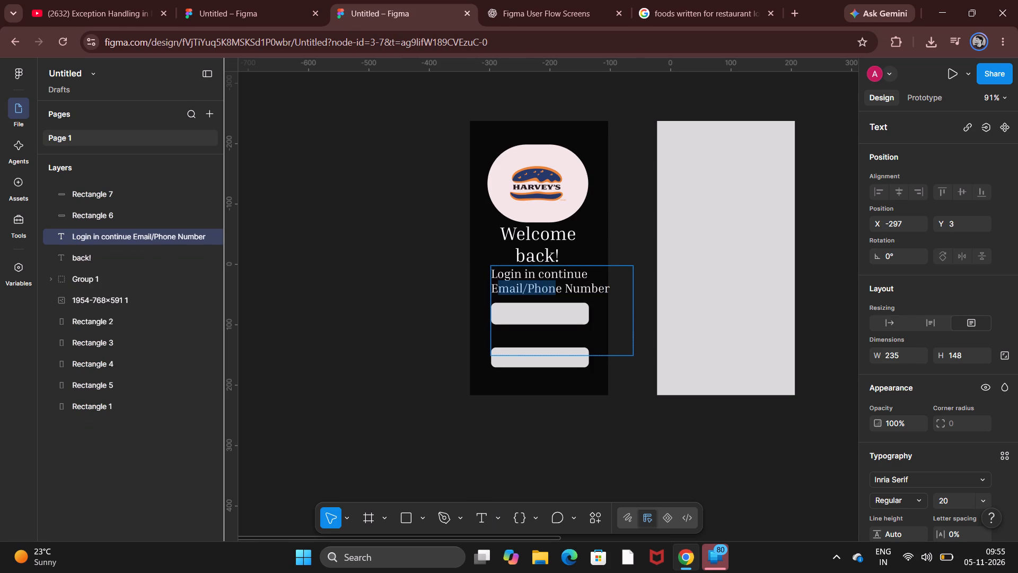
left_click_drag(374, 356, 495, 290)
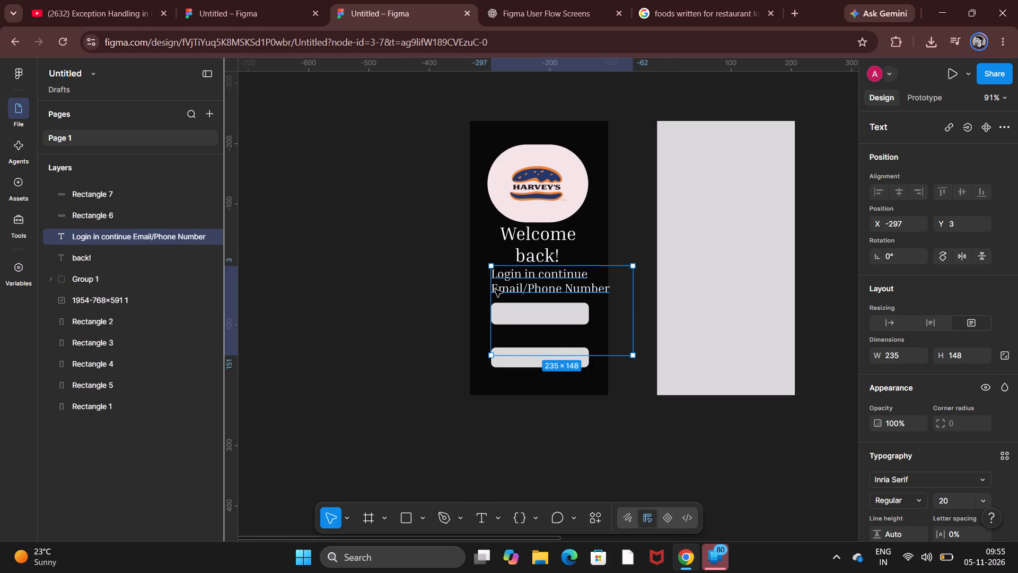
left_click_drag(495, 290, 489, 524)
left_click(489, 524)
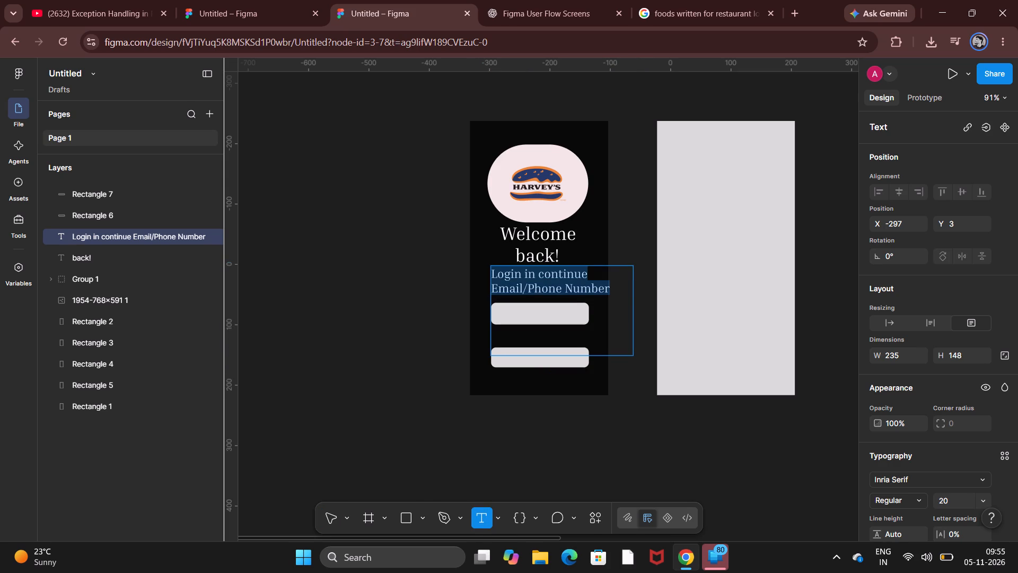
left_click_drag(494, 287, 525, 290)
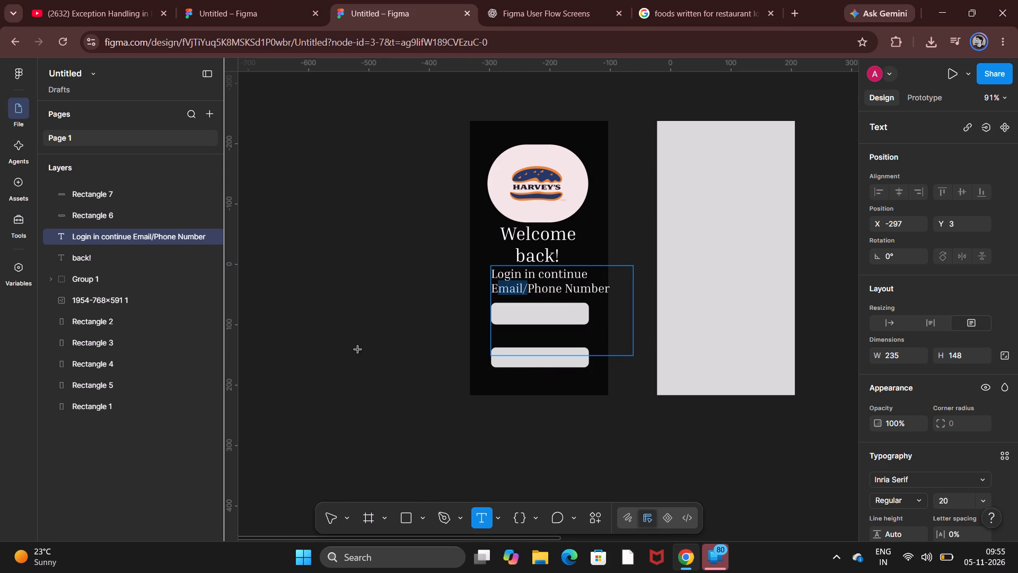
left_click(358, 350)
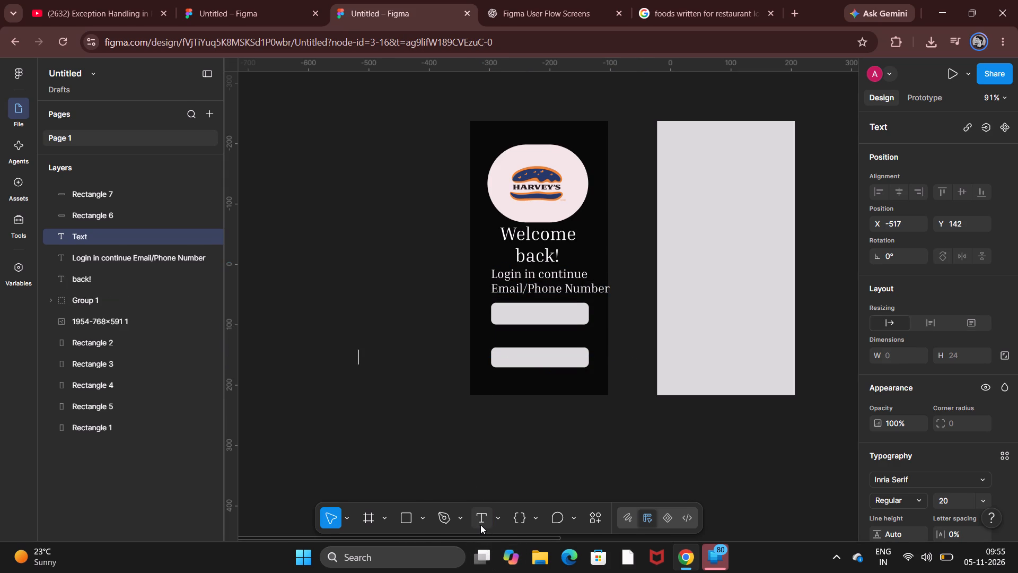
left_click(476, 524)
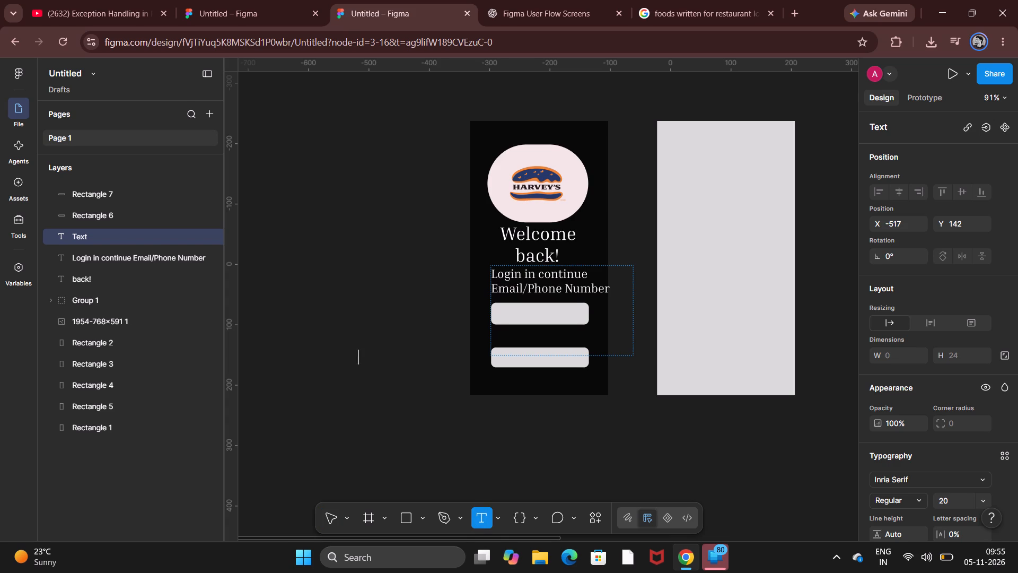
left_click_drag(492, 289, 595, 305)
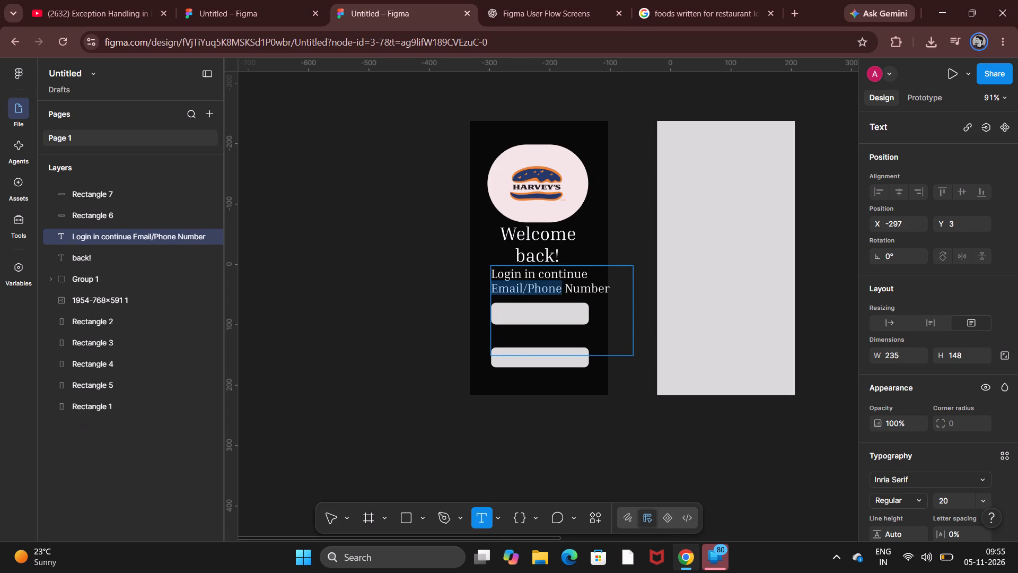
left_click_drag(595, 305, 622, 306)
key("ctrl+c")
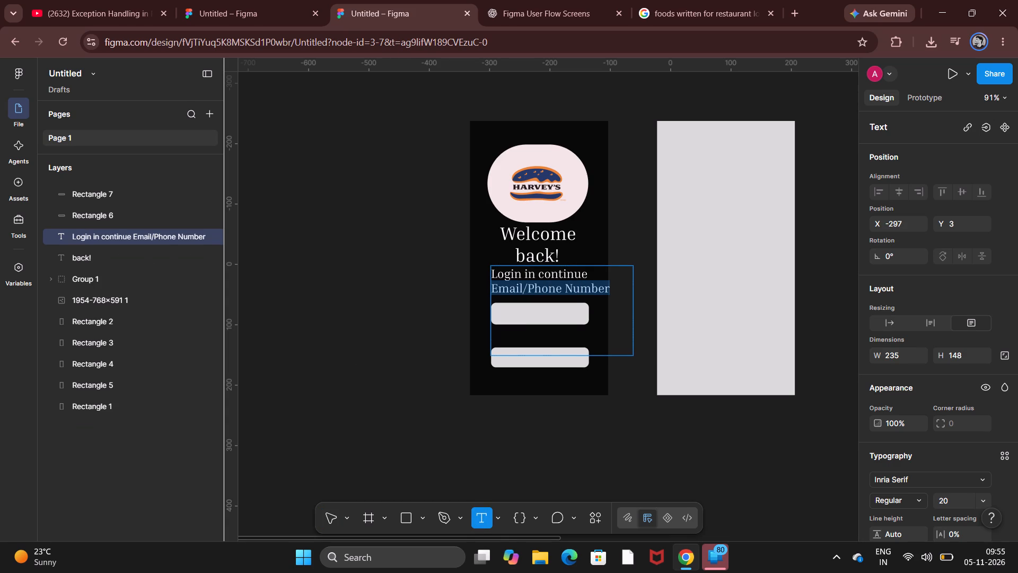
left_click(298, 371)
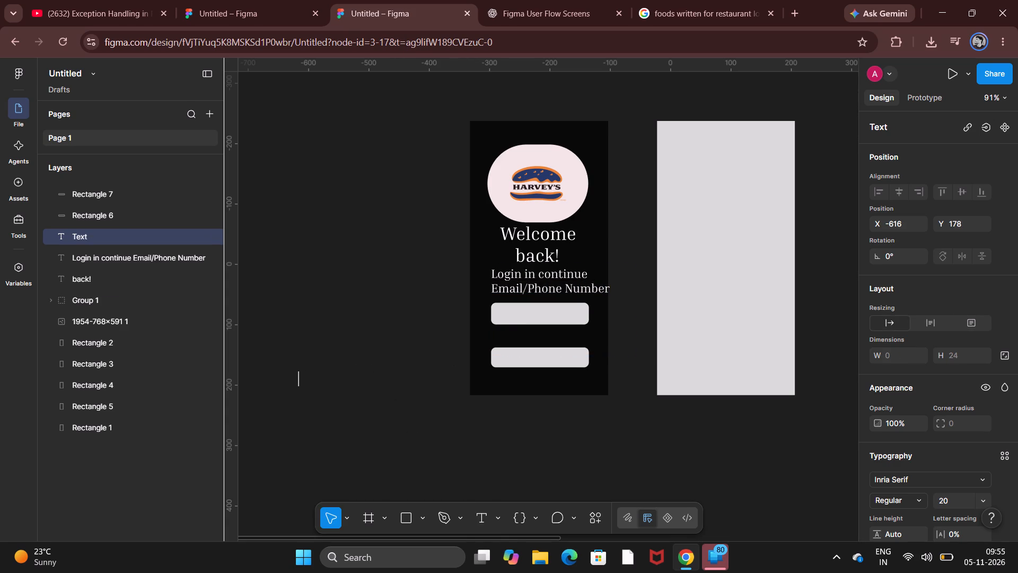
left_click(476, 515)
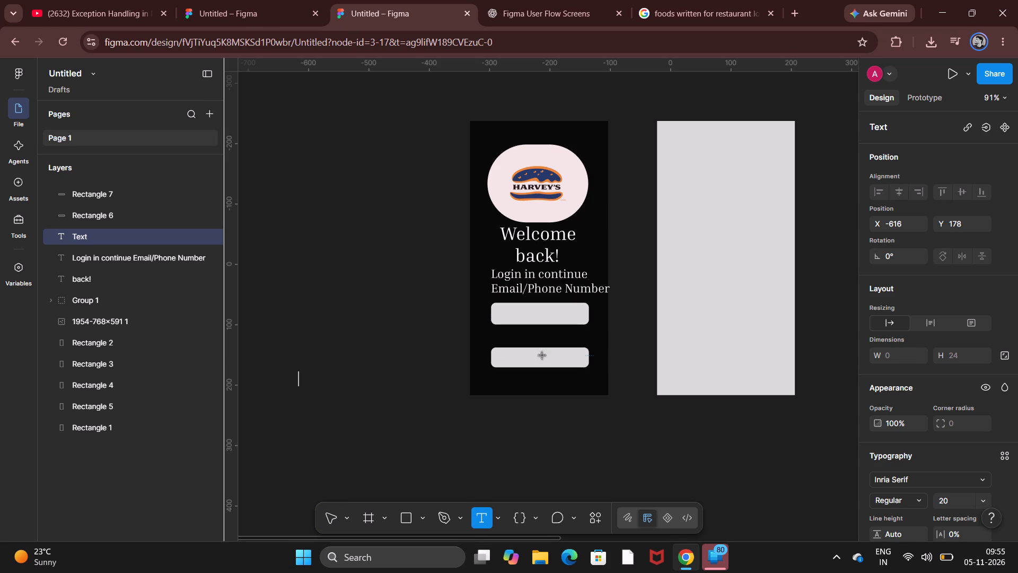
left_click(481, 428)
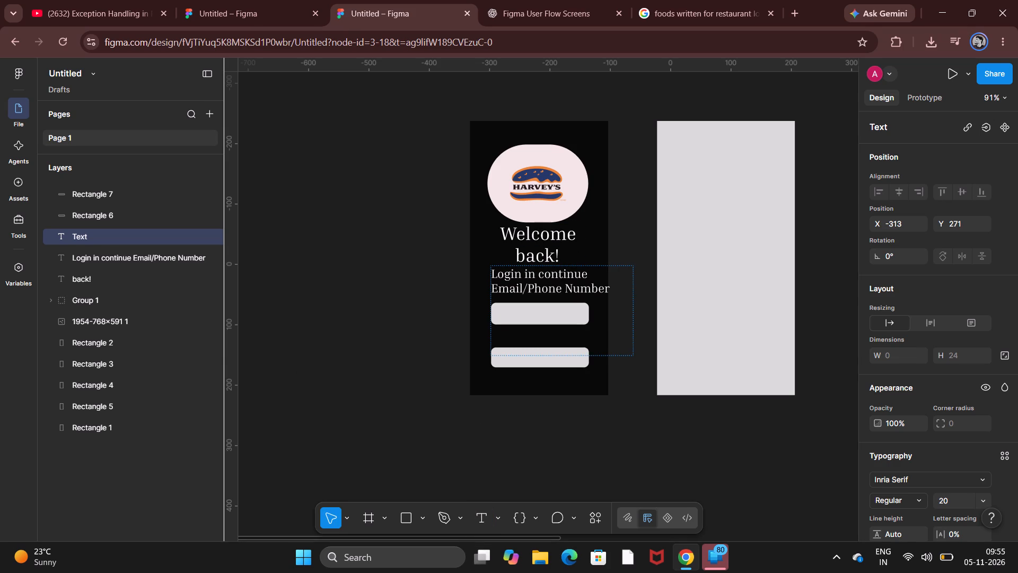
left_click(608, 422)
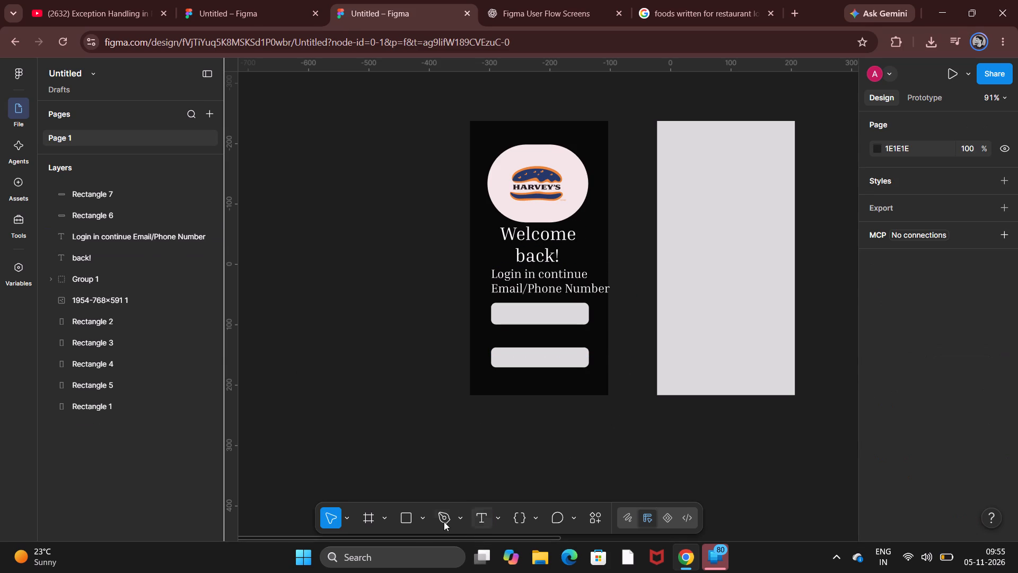
Shorten the "Login in continue Email/Phone Number" text box to about 235 × 54 so it ends above the upper input rectangle.
left_click(586, 285)
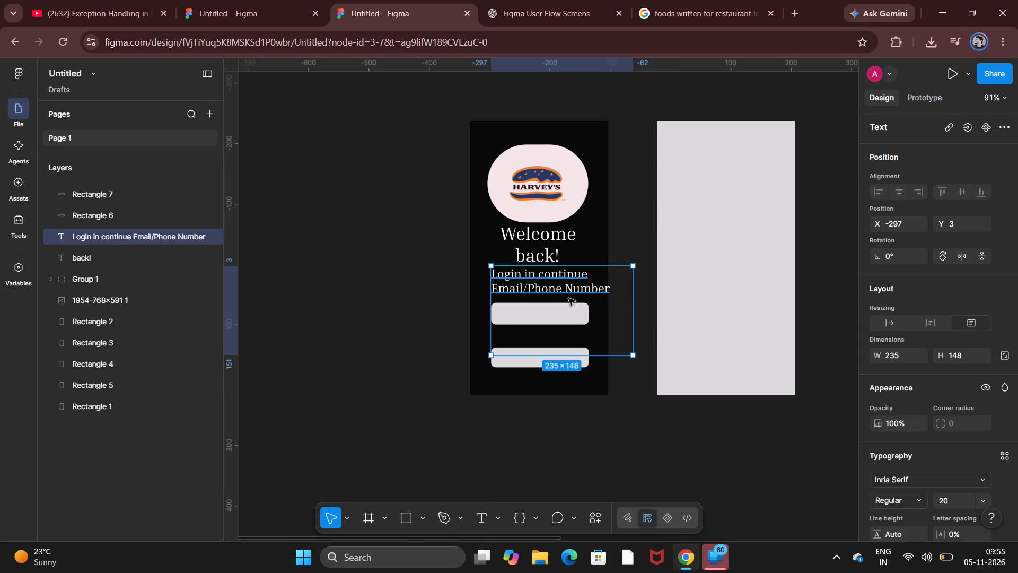
left_click_drag(619, 356, 619, 313)
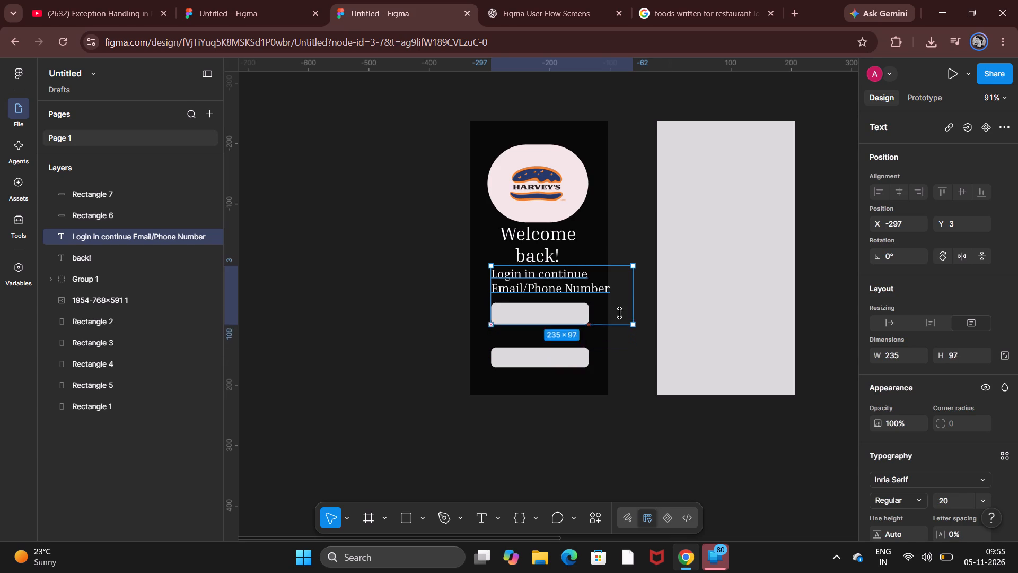
left_click_drag(619, 313, 618, 299)
Paste "Email/Phone Number" as a separate text box and move it between the two input rectangles, at about X -303, Y 93.
left_click(509, 311)
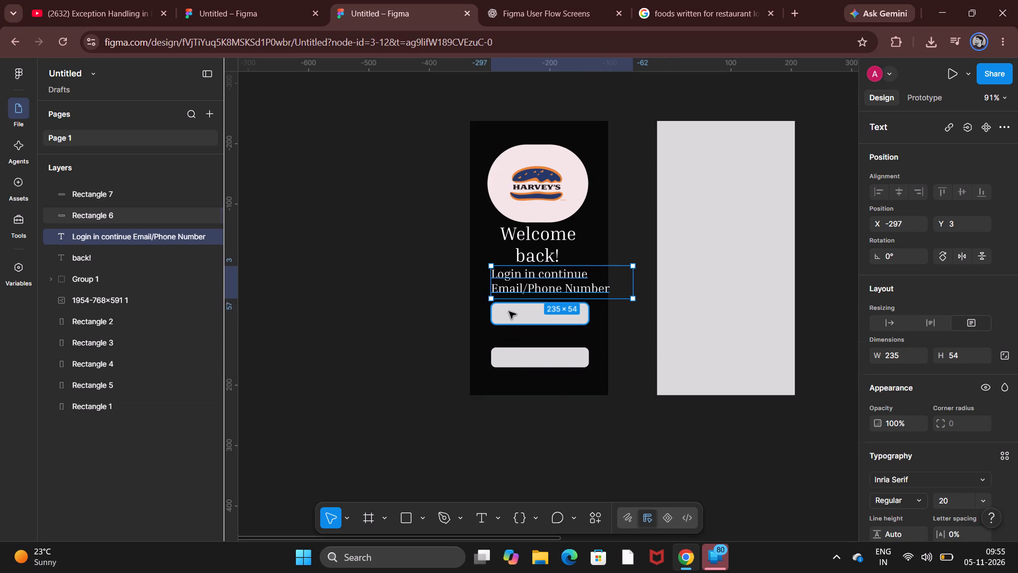
left_click(482, 518)
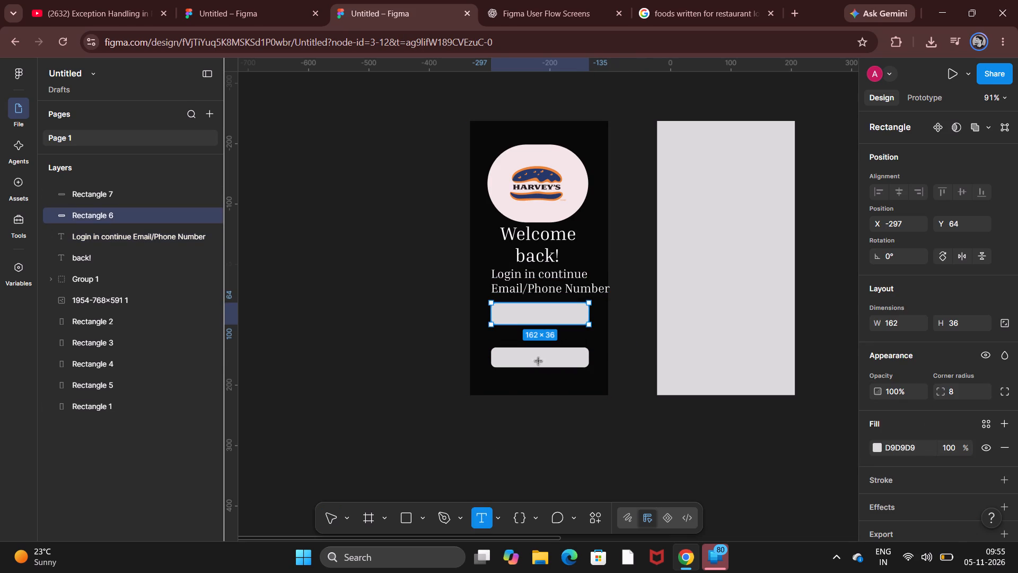
key("ctrl+v")
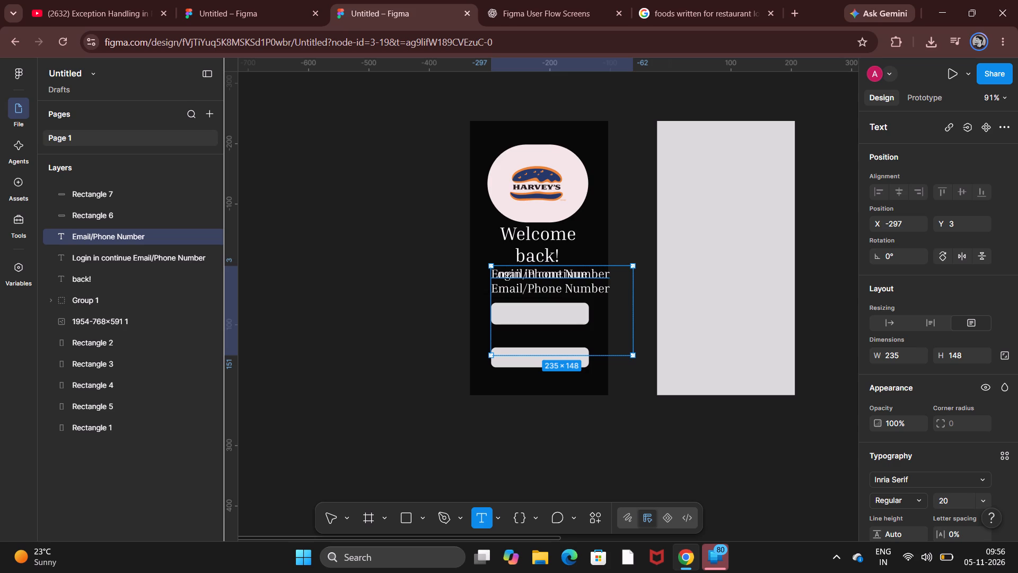
left_click_drag(576, 269, 466, 345)
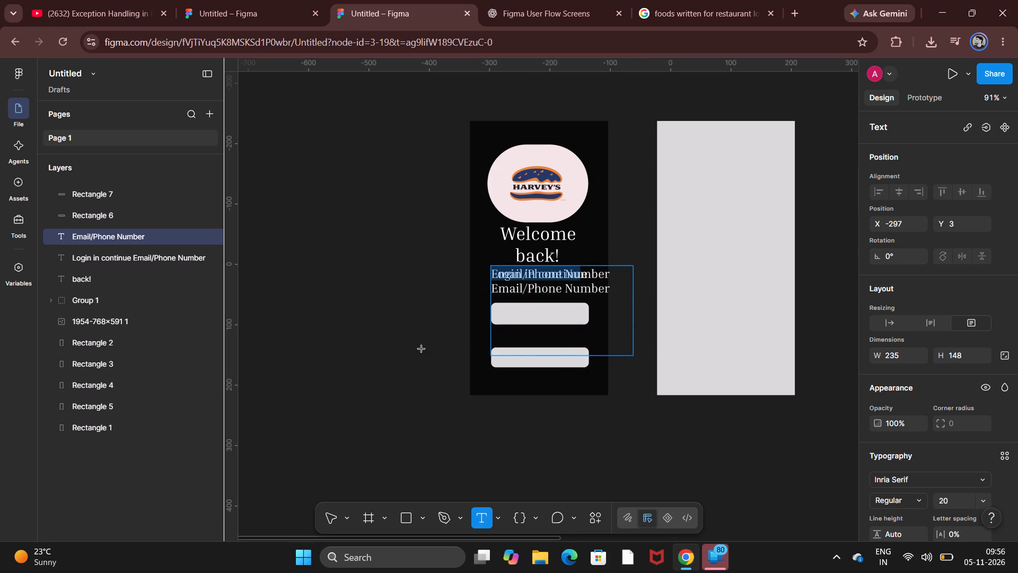
left_click(422, 349)
left_click_drag(620, 298, 575, 378)
left_click(596, 445)
left_click(596, 445)
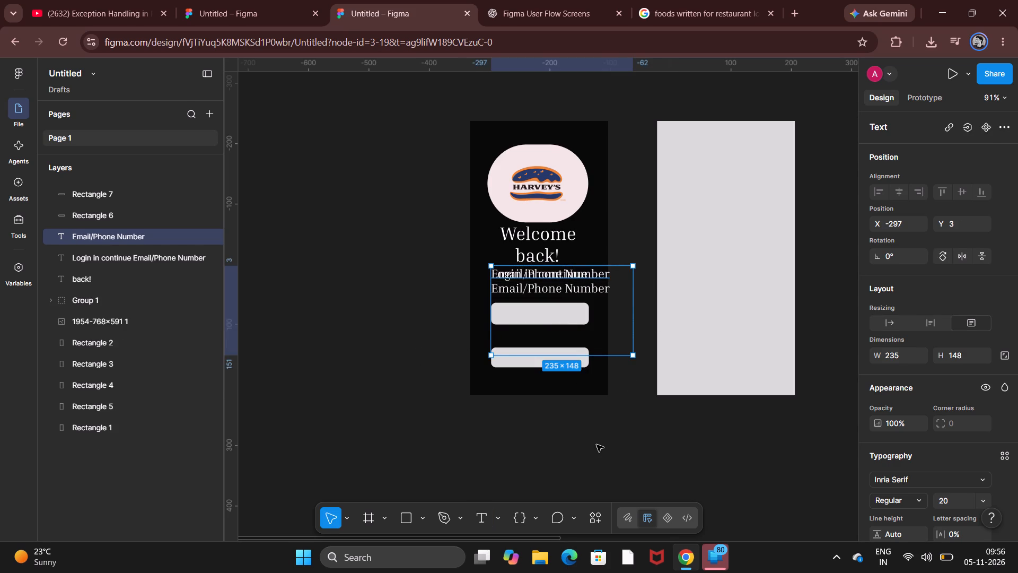
left_click_drag(571, 280, 571, 325)
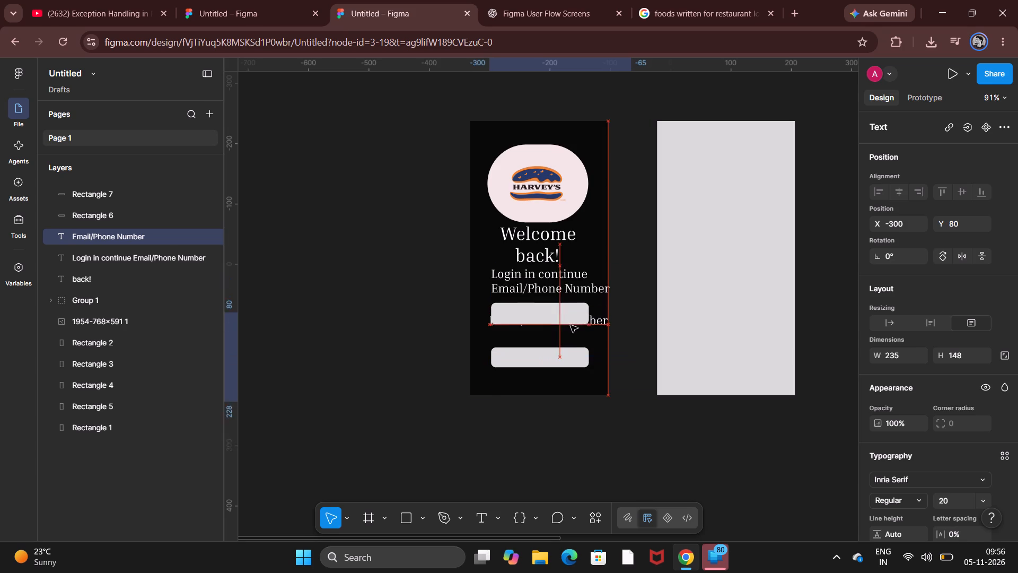
left_click_drag(571, 325, 567, 333)
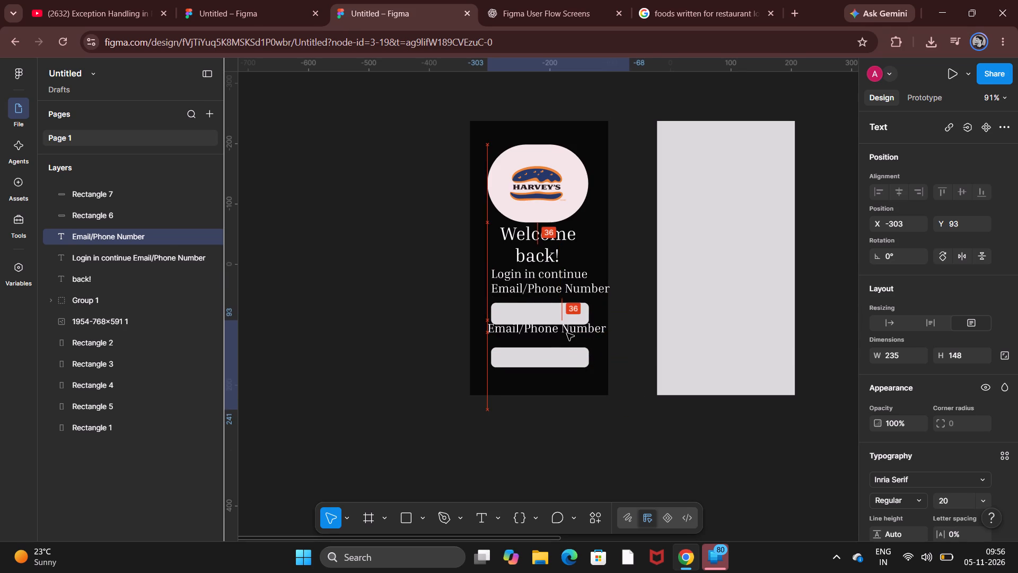
left_click_drag(567, 333, 567, 334)
Resize the pasted "Email/Phone Number" text box to about 214 × 30, keeping its wording on one line.
left_click_drag(631, 354, 611, 354)
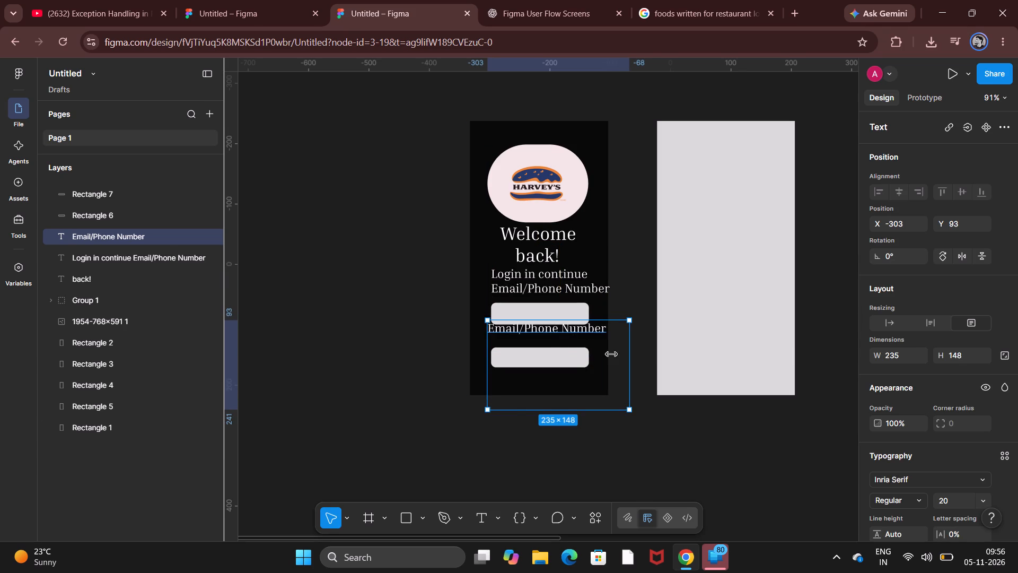
left_click_drag(611, 354, 602, 344)
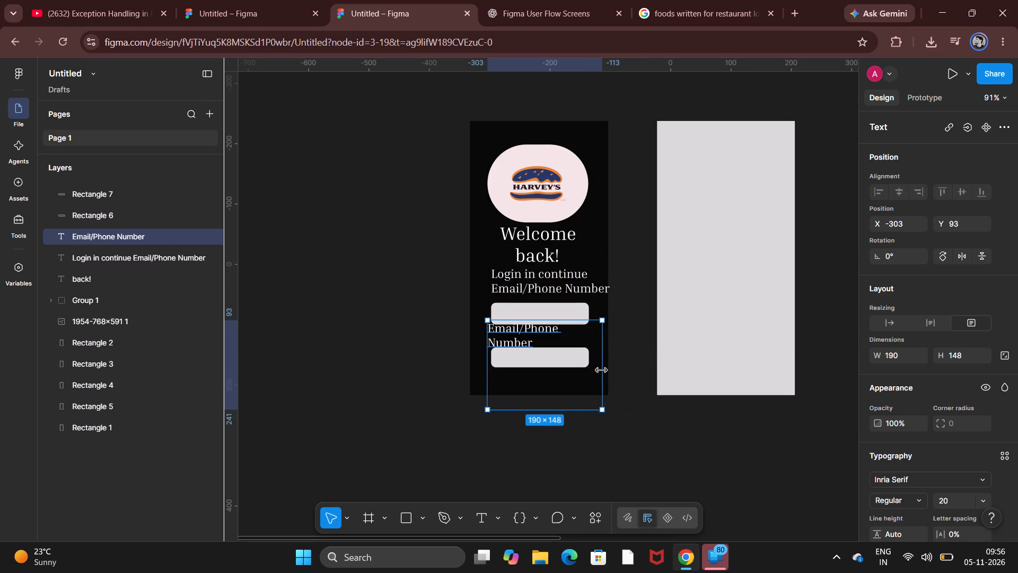
left_click_drag(601, 362, 617, 361)
left_click_drag(567, 414, 567, 350)
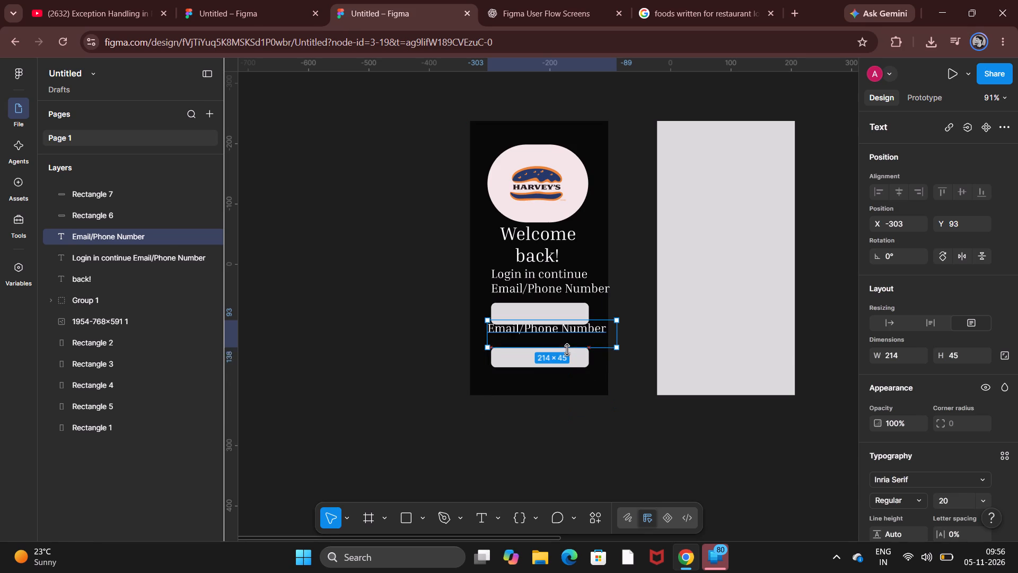
left_click_drag(567, 350, 577, 338)
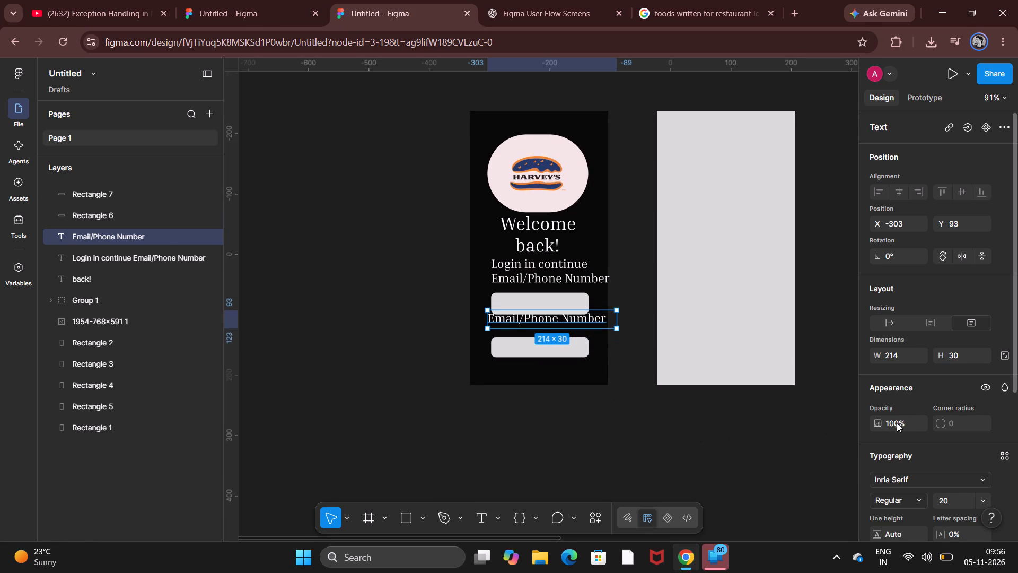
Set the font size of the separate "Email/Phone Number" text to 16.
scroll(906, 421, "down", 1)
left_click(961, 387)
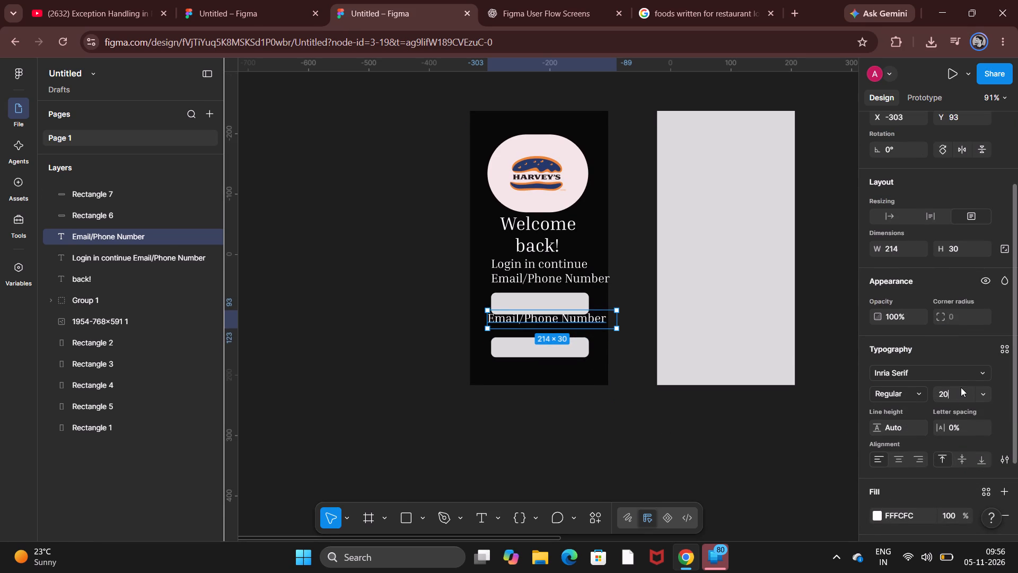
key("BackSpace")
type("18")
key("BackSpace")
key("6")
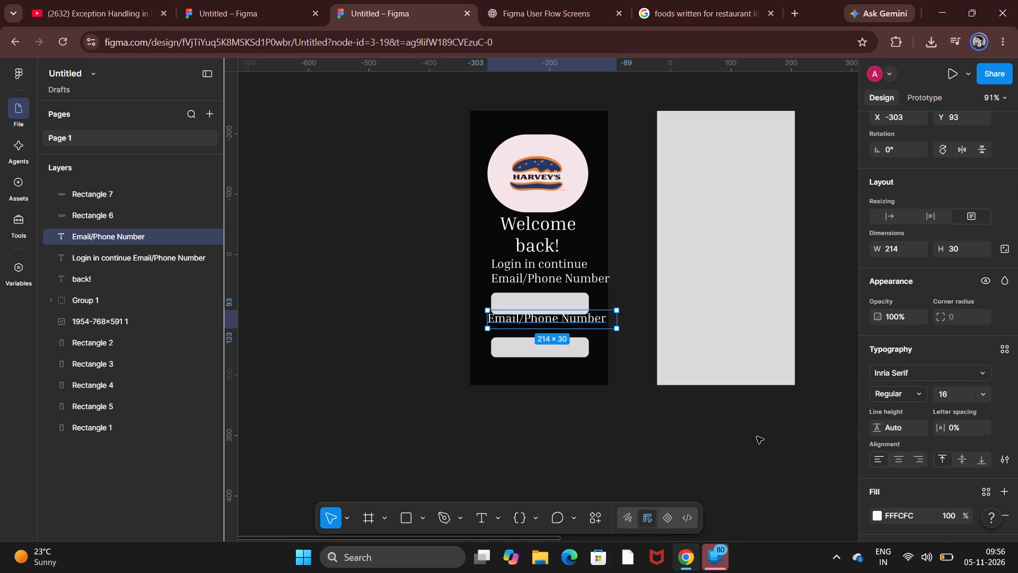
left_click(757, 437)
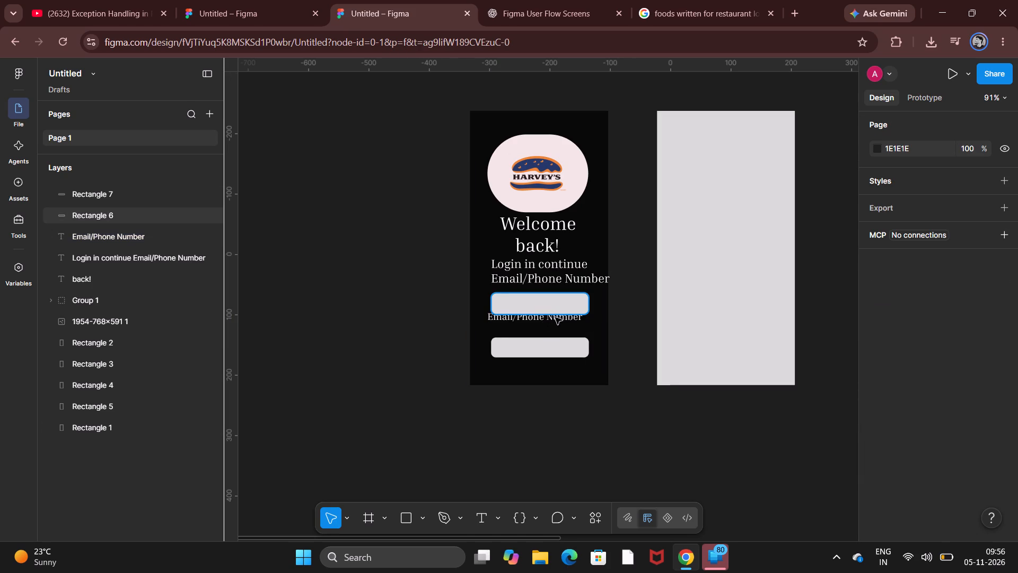
Move the separate "Email/Phone Number" text box up onto the upper input rectangle, at about X -293, Y 82.
left_click_drag(556, 318, 560, 308)
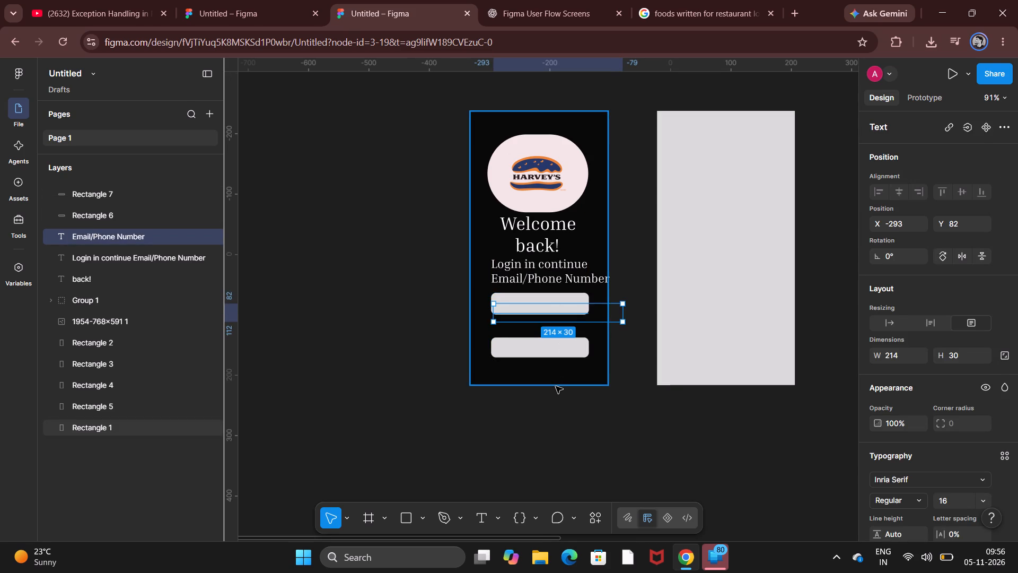
left_click(556, 386)
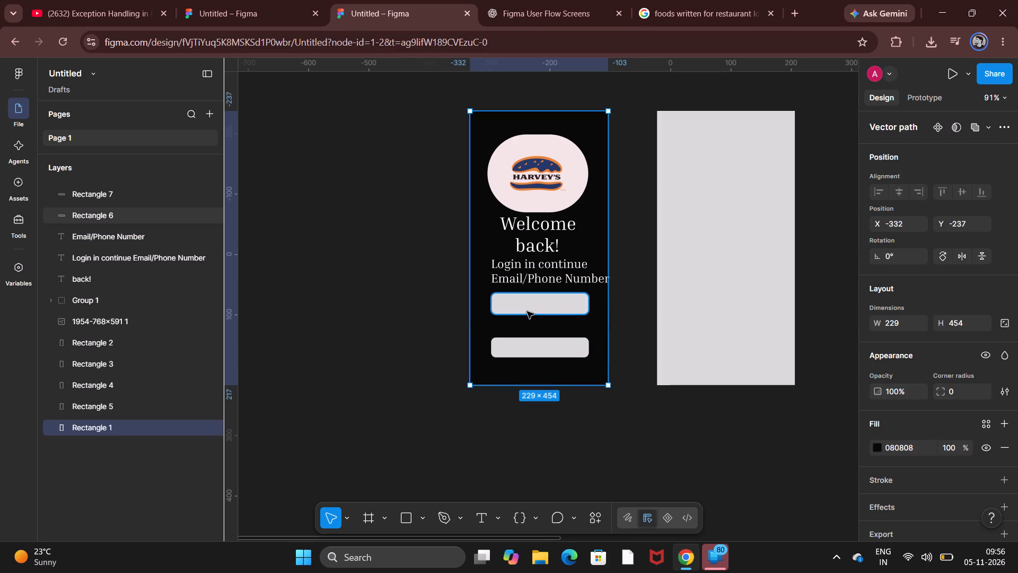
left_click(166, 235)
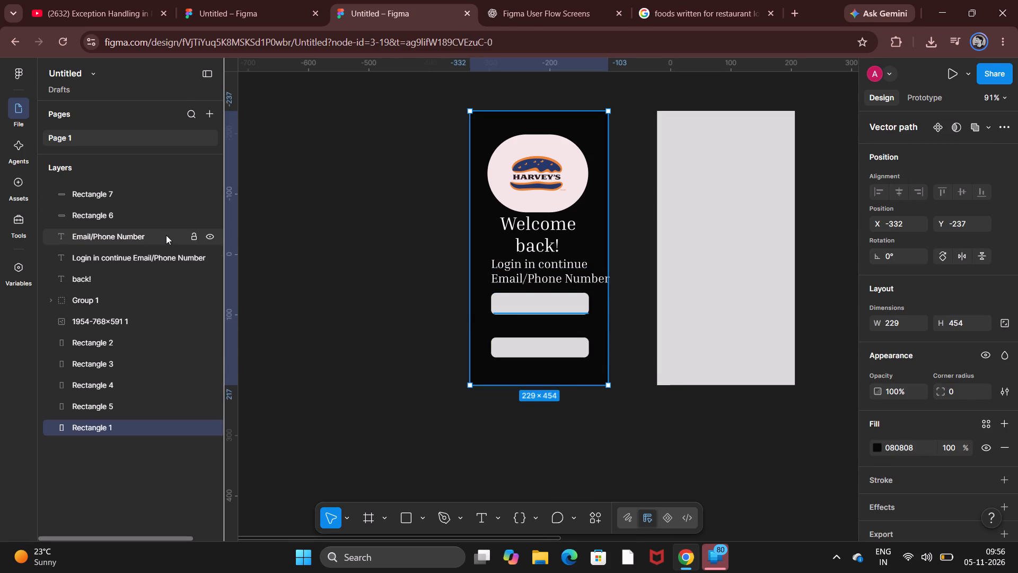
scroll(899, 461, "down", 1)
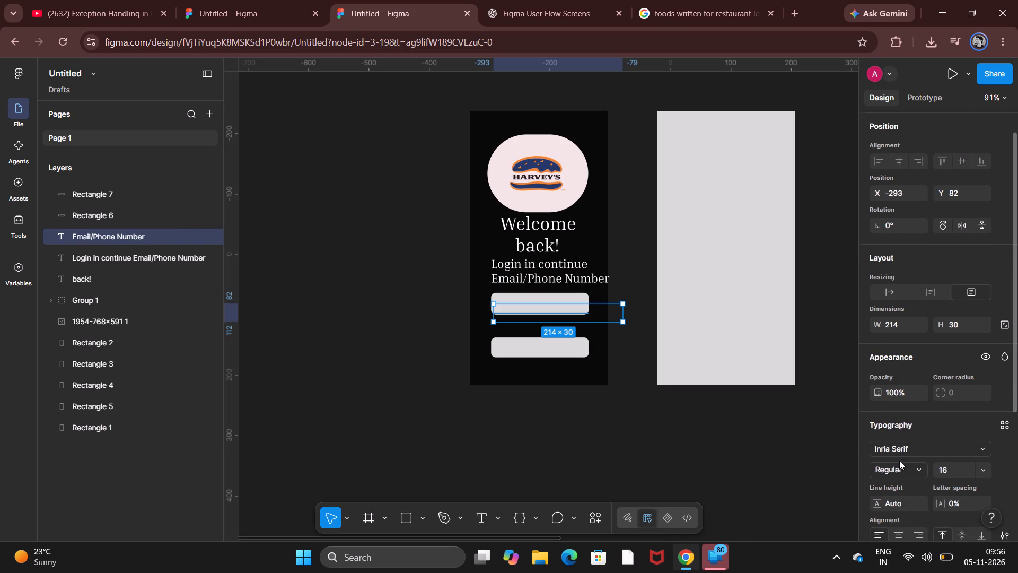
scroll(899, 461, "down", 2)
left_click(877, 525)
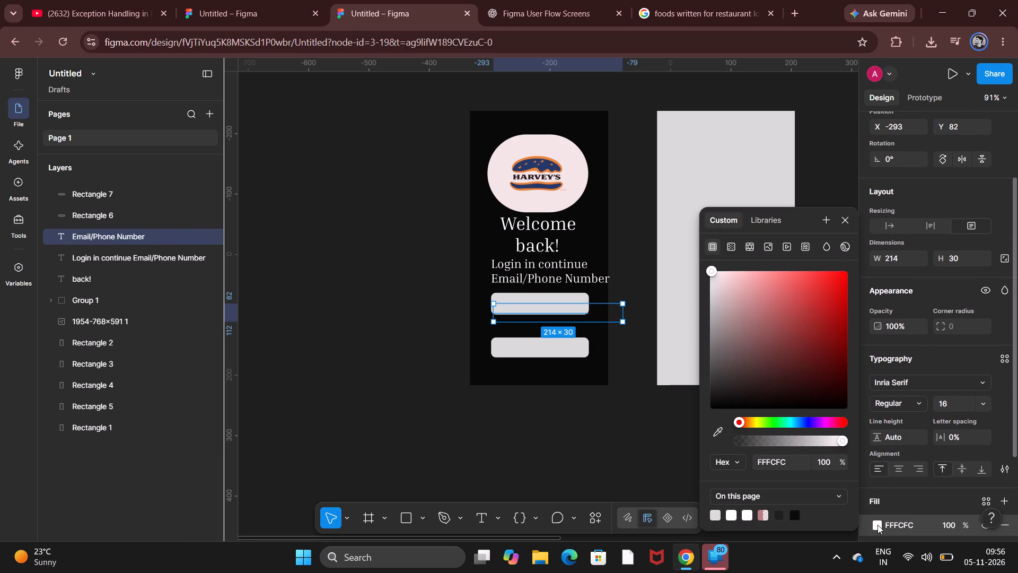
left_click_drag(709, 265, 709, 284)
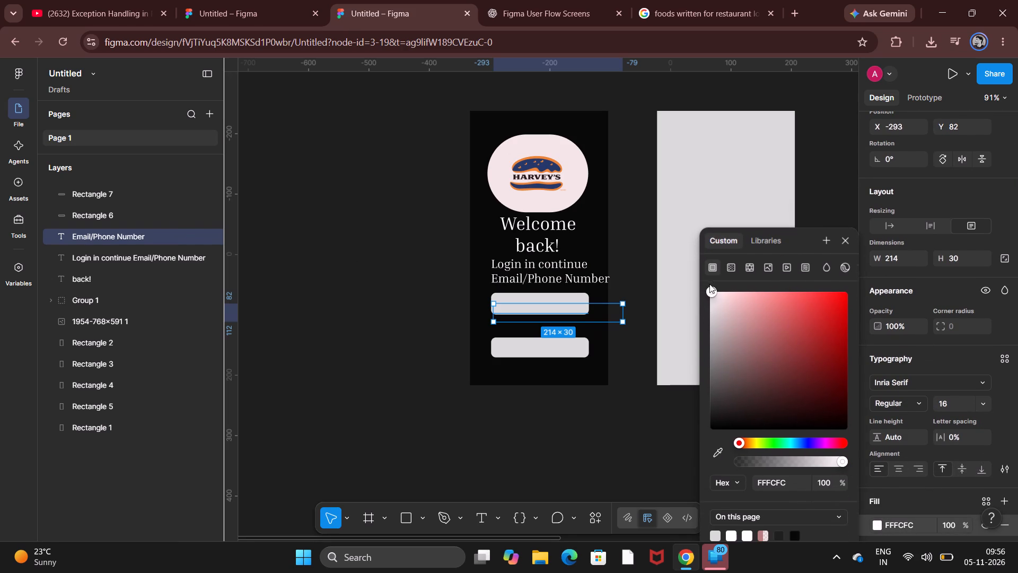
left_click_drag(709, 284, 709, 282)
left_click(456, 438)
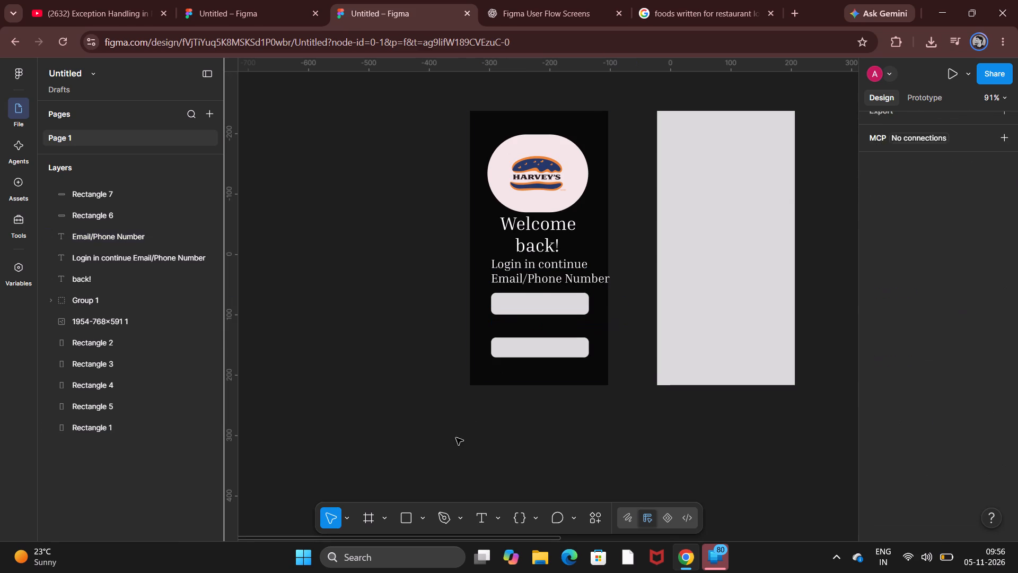
Change the upper input rectangle's fill to dark grey 484848.
left_click(562, 302)
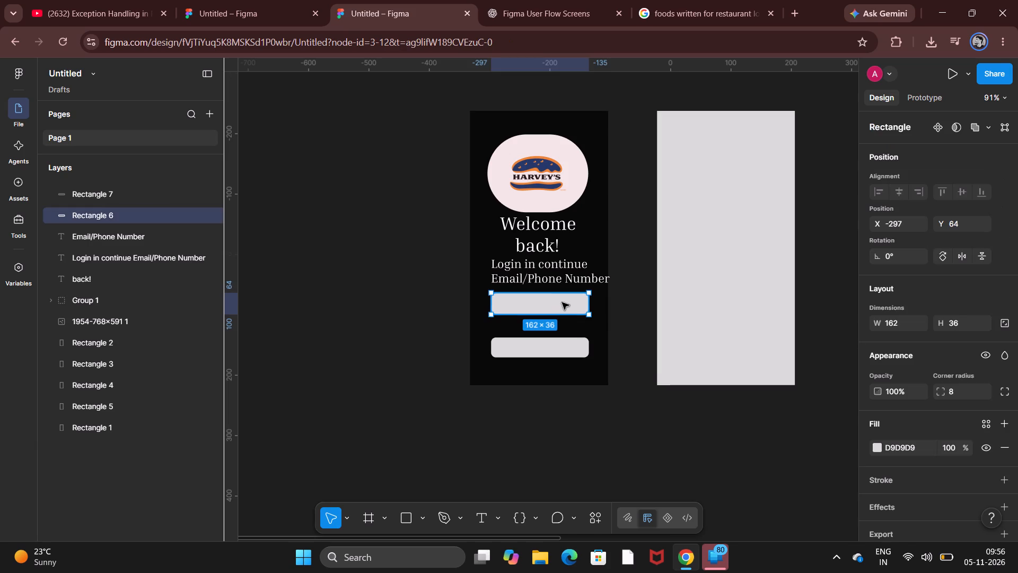
left_click(874, 443)
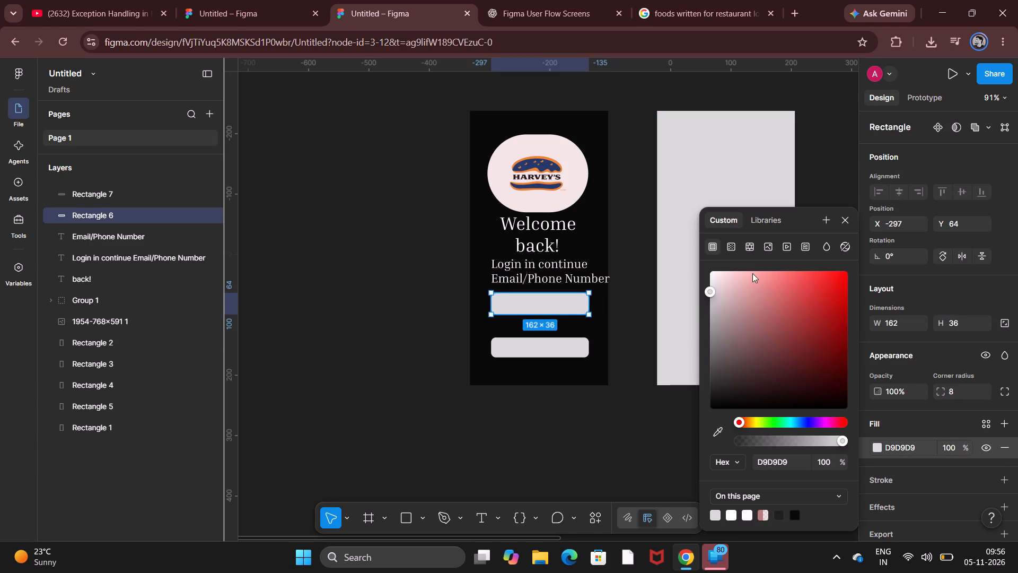
left_click_drag(710, 292, 709, 341)
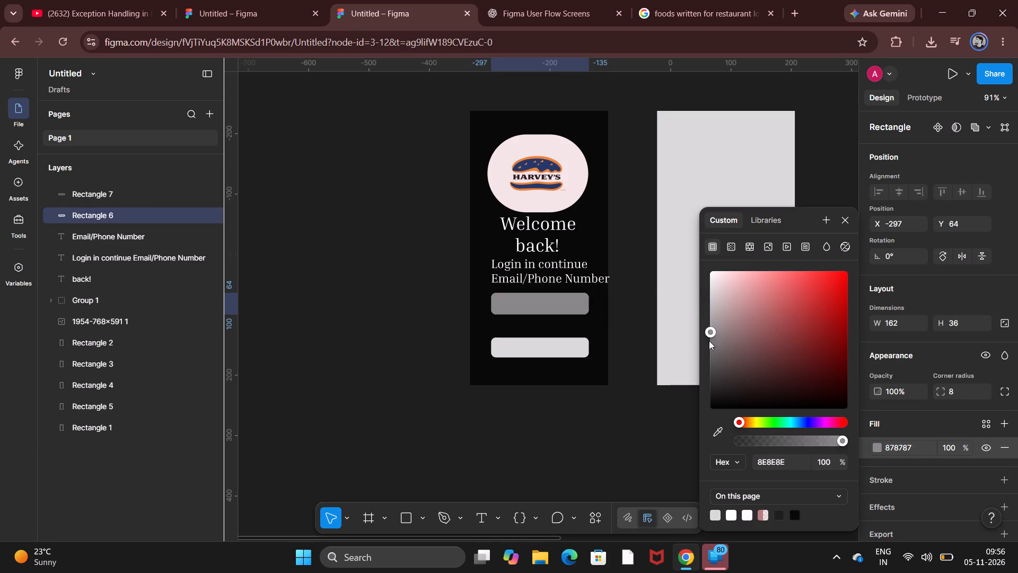
left_click_drag(709, 341, 707, 359)
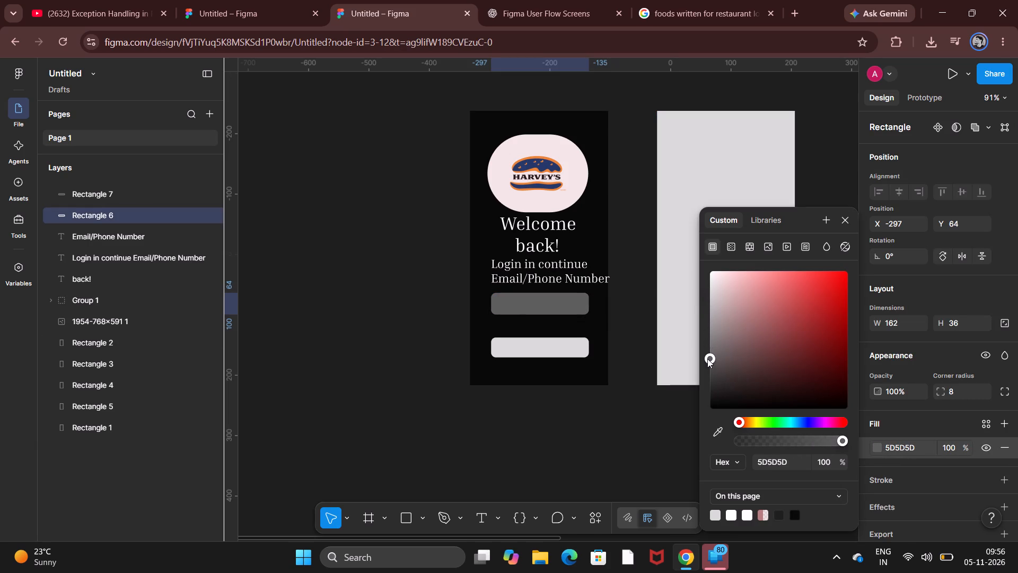
left_click_drag(707, 359, 706, 359)
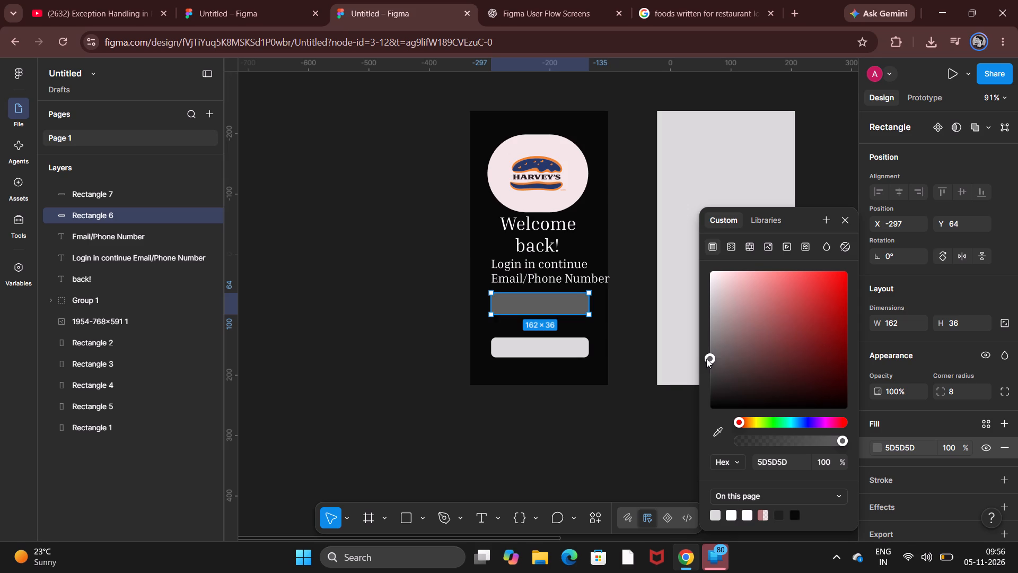
left_click_drag(706, 359, 703, 370)
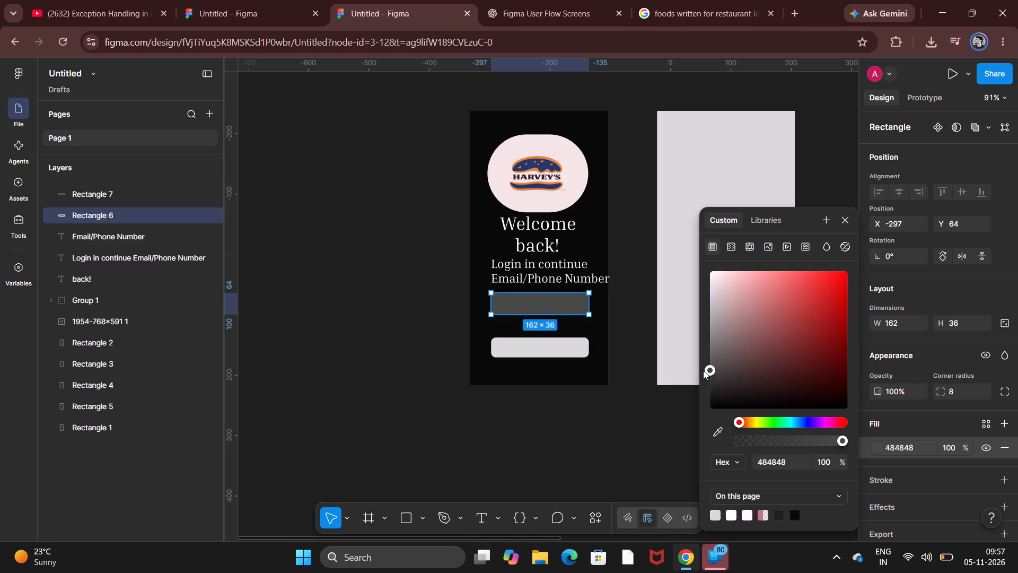
left_click(521, 456)
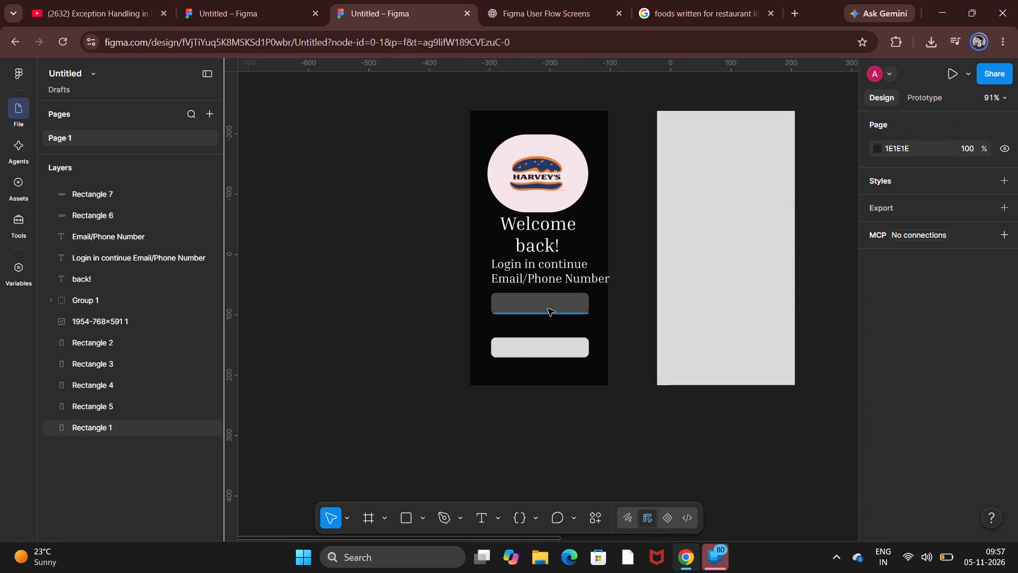
Bring the separate "Email/Phone Number" text in front of the input rectangles.
left_click(160, 234)
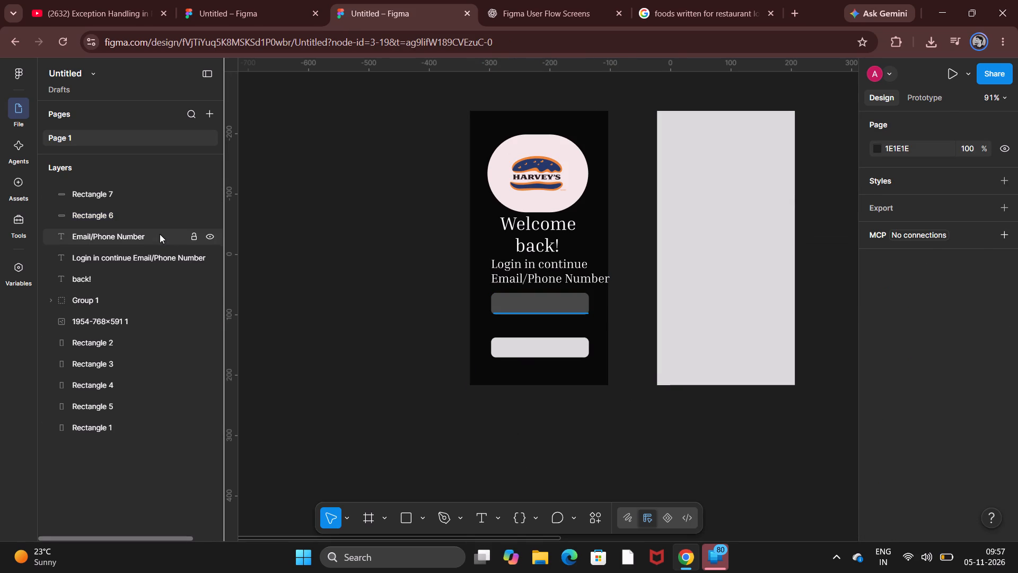
right_click(713, 418)
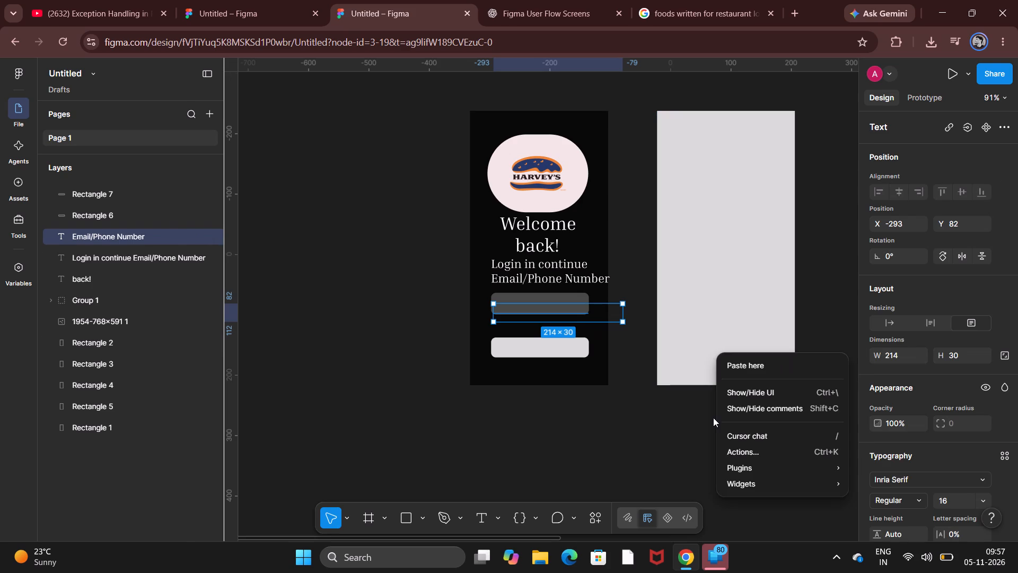
left_click(670, 446)
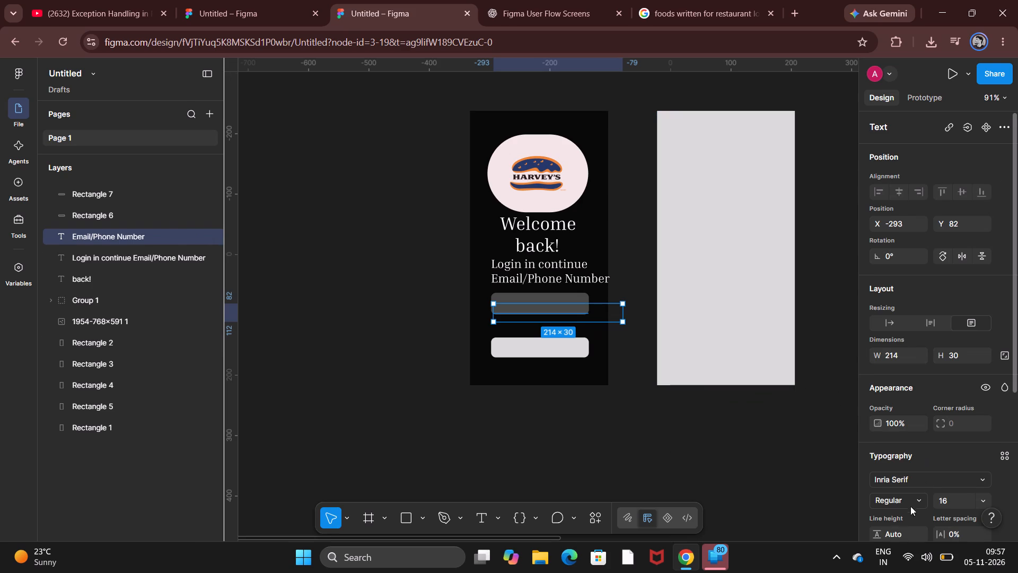
scroll(900, 513, "down", 1)
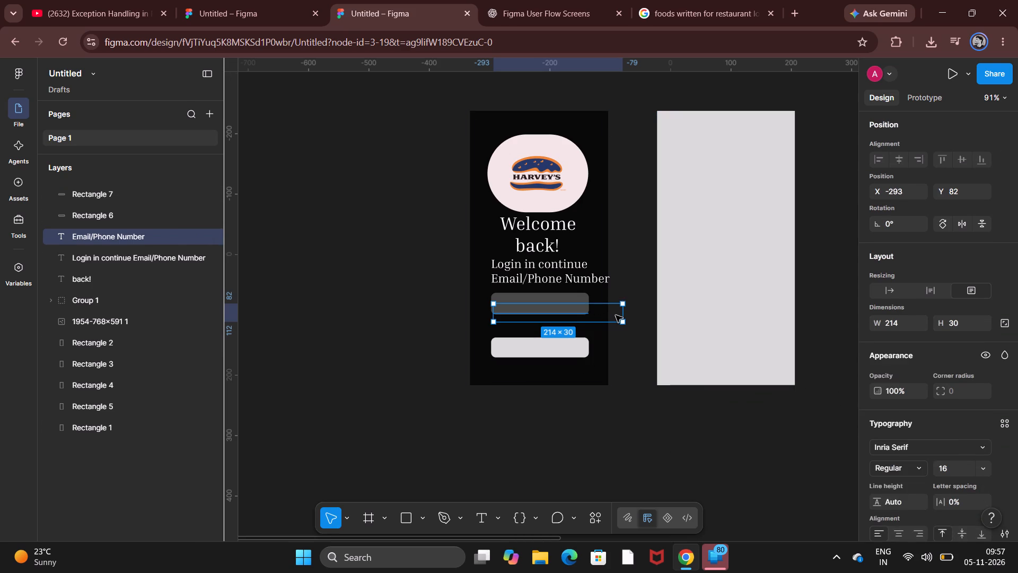
right_click(612, 315)
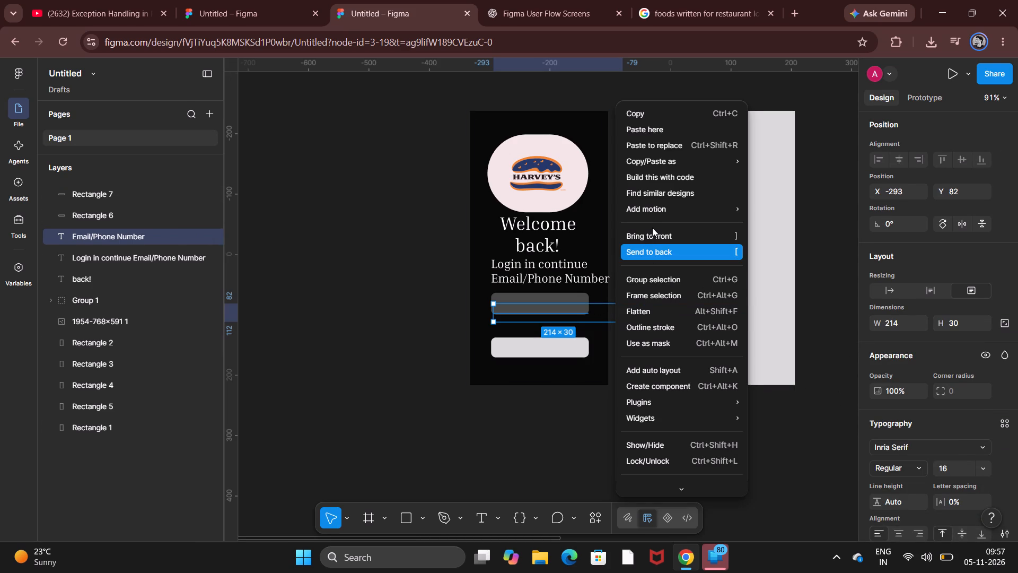
left_click(652, 228)
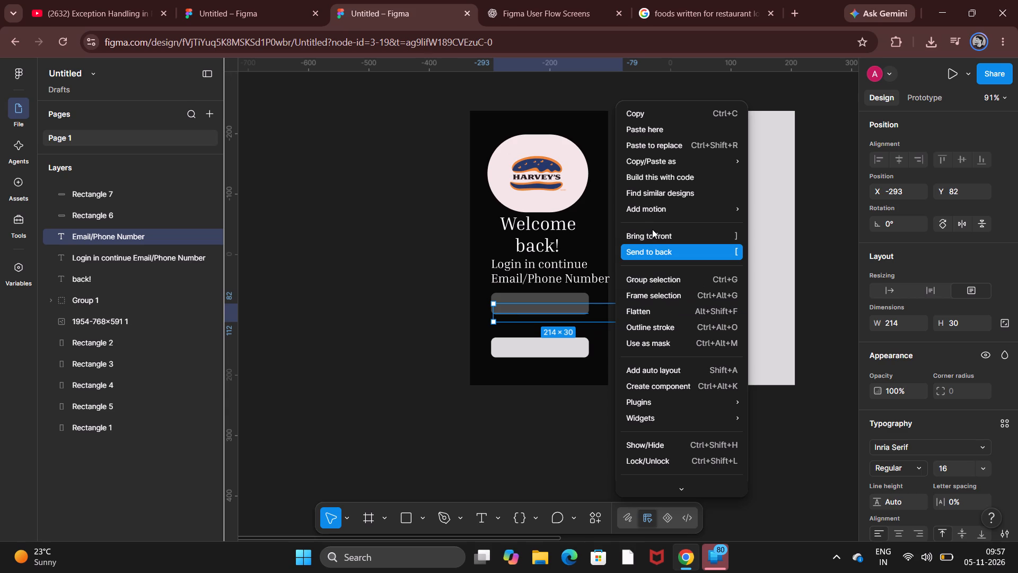
left_click(652, 229)
left_click(652, 229)
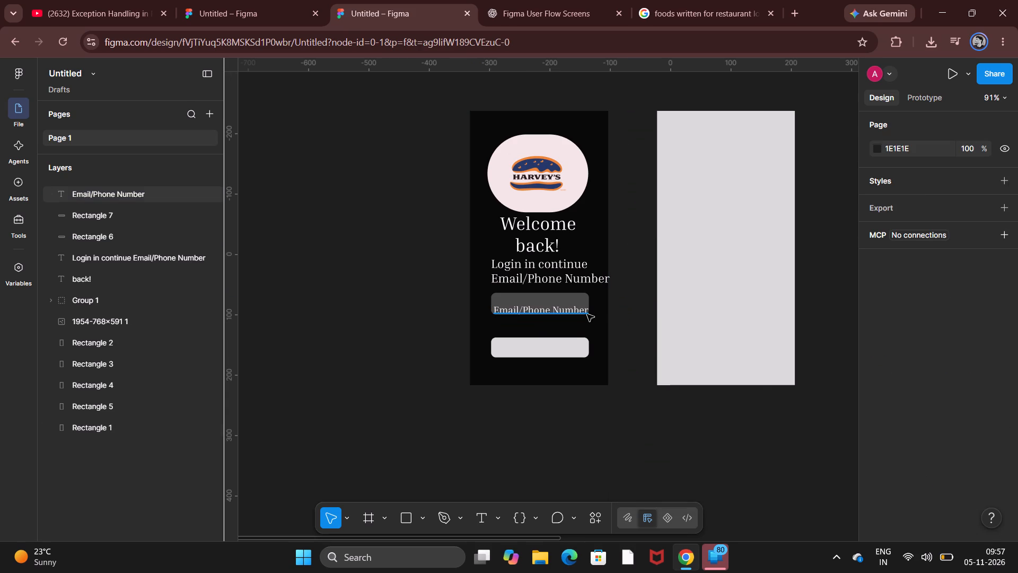
Move the separate "Email/Phone Number" text inside the upper input rectangle, at about X -293, Y 70.
left_click_drag(577, 313, 574, 305)
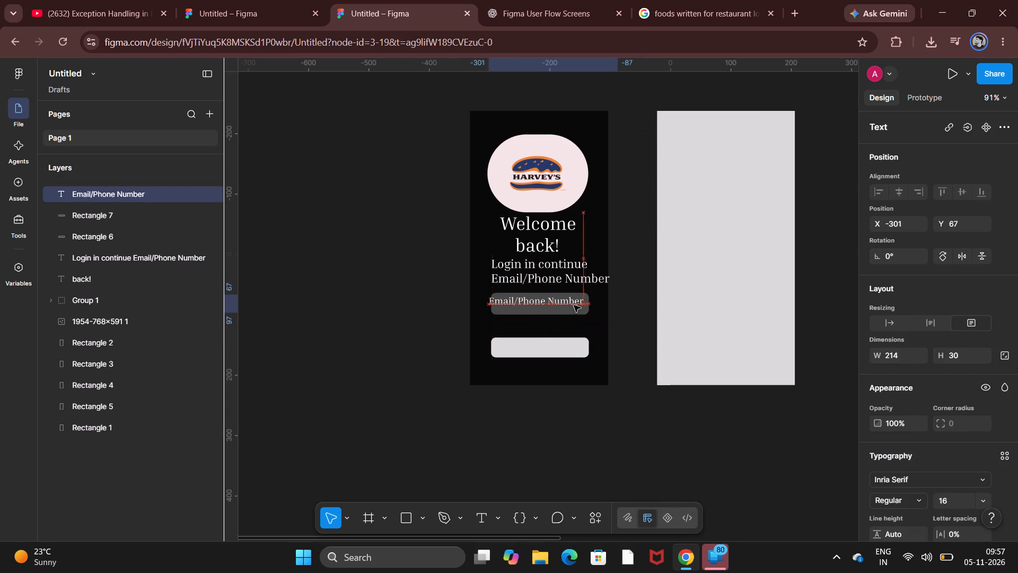
left_click_drag(574, 305, 576, 305)
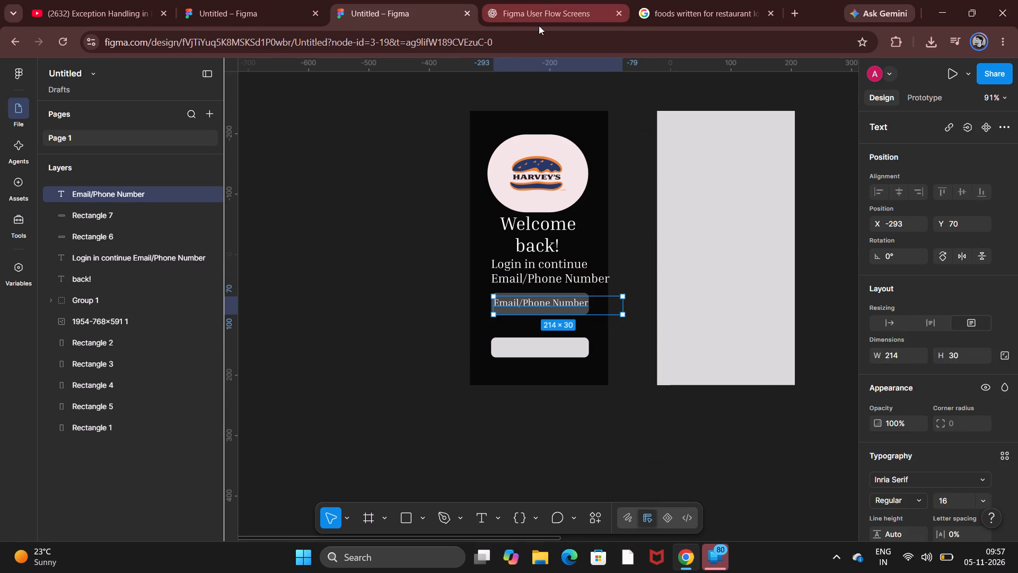
Check ChatGPT's login layout and narrow the separate "Email/Phone Number" text box to about 166 × 30, keeping its wording on one line.
left_click(539, 25)
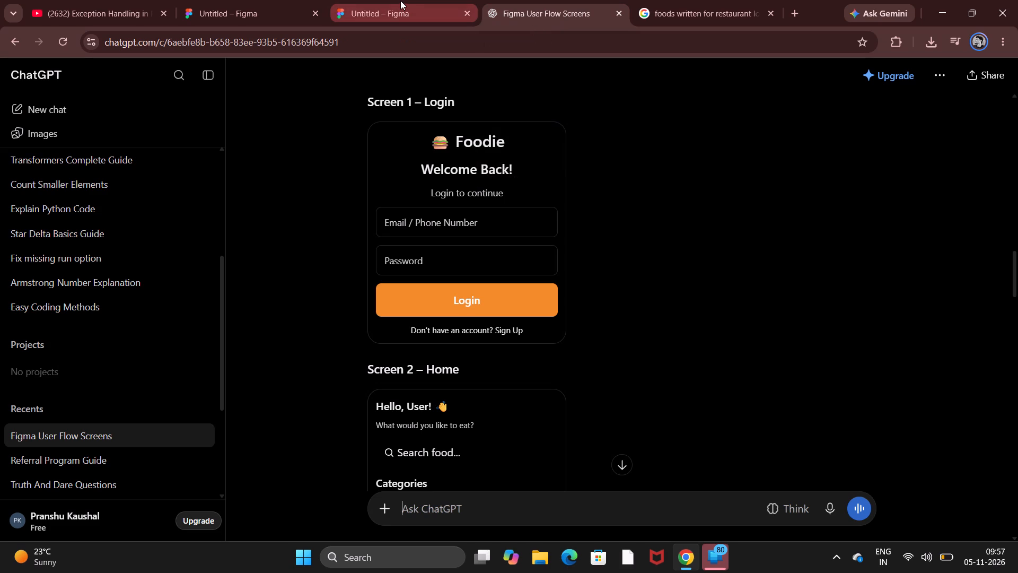
left_click(400, 1)
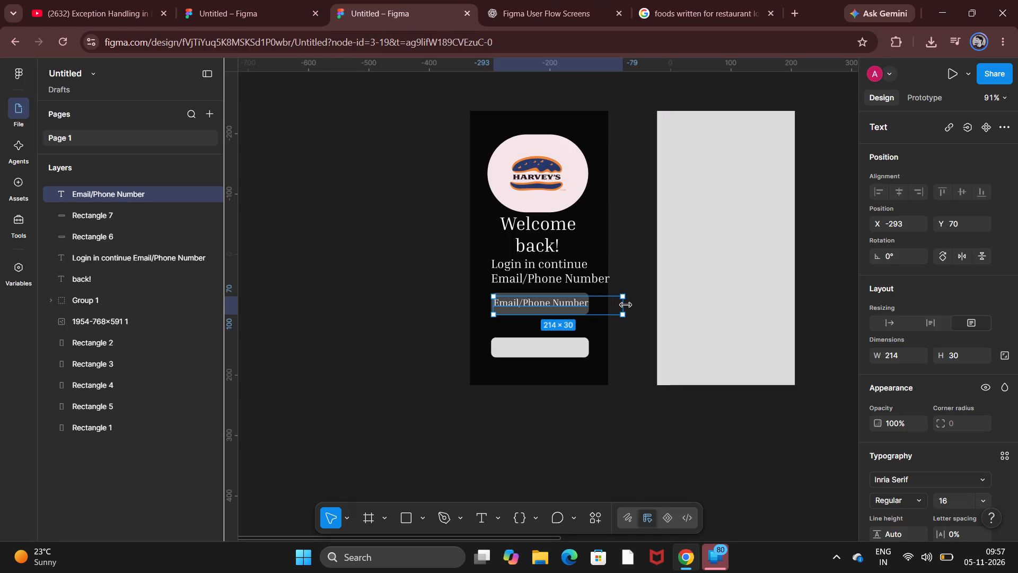
left_click_drag(626, 305, 585, 303)
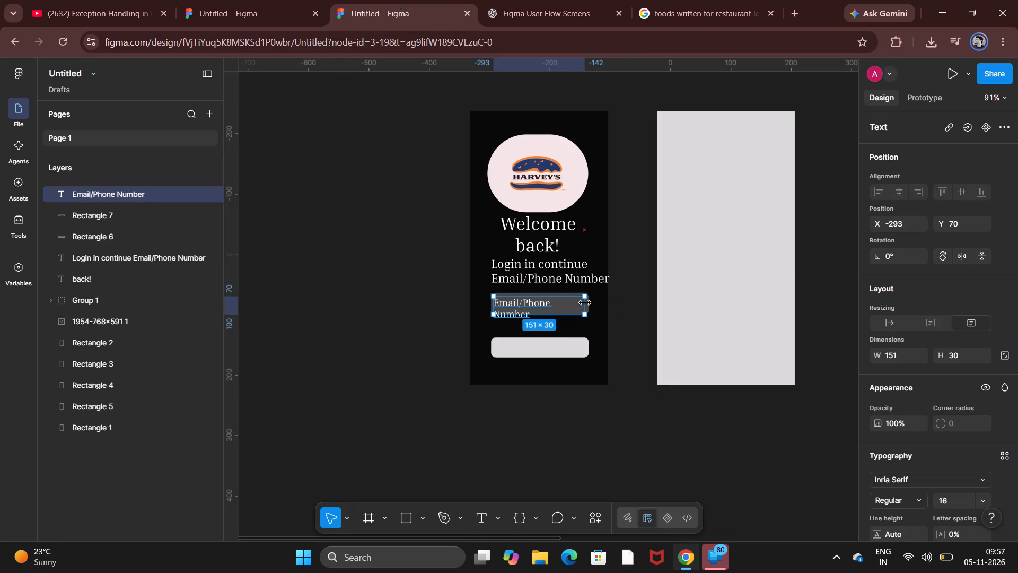
left_click_drag(585, 303, 593, 298)
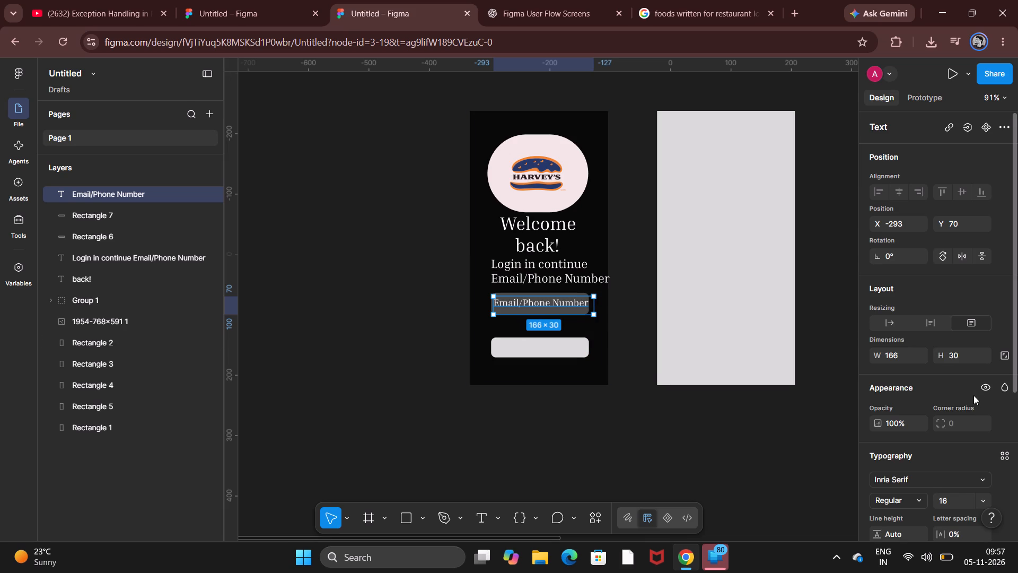
Set the font size of the "Email/Phone Number" text inside the upper input rectangle to 10.
scroll(973, 395, "down", 1)
left_click(954, 445)
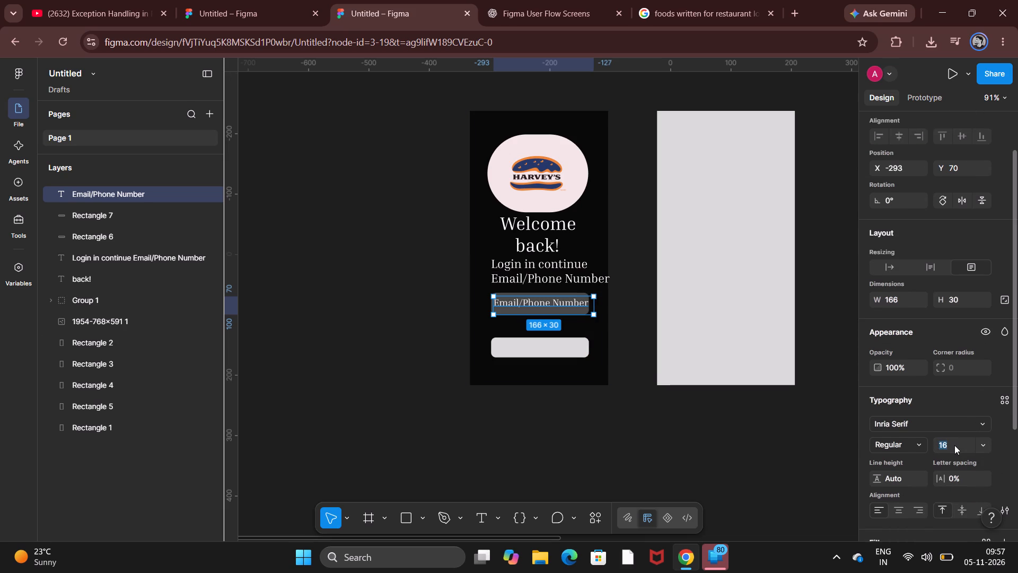
key("BackSpace")
type("10")
key("Return")
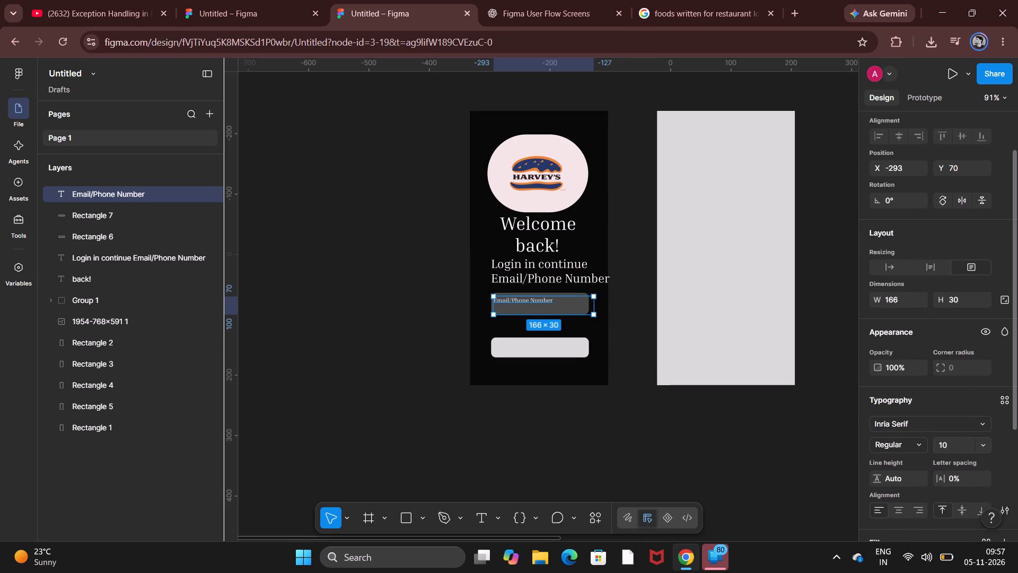
left_click(534, 439)
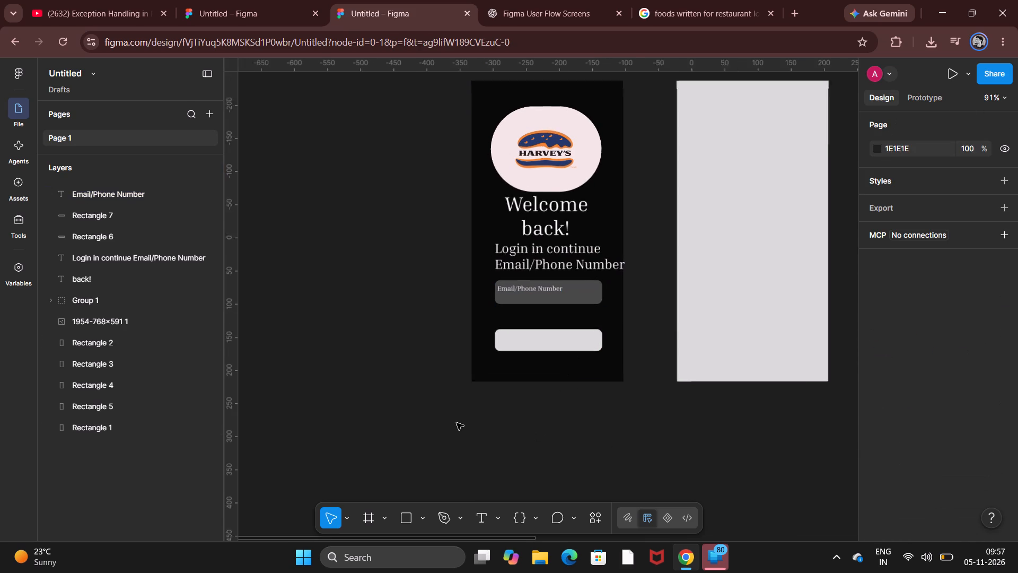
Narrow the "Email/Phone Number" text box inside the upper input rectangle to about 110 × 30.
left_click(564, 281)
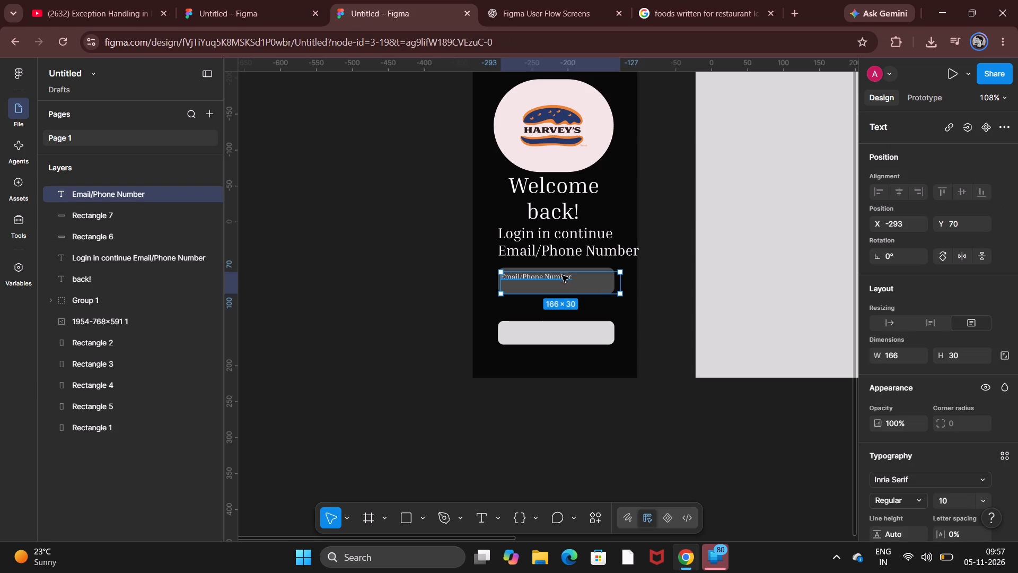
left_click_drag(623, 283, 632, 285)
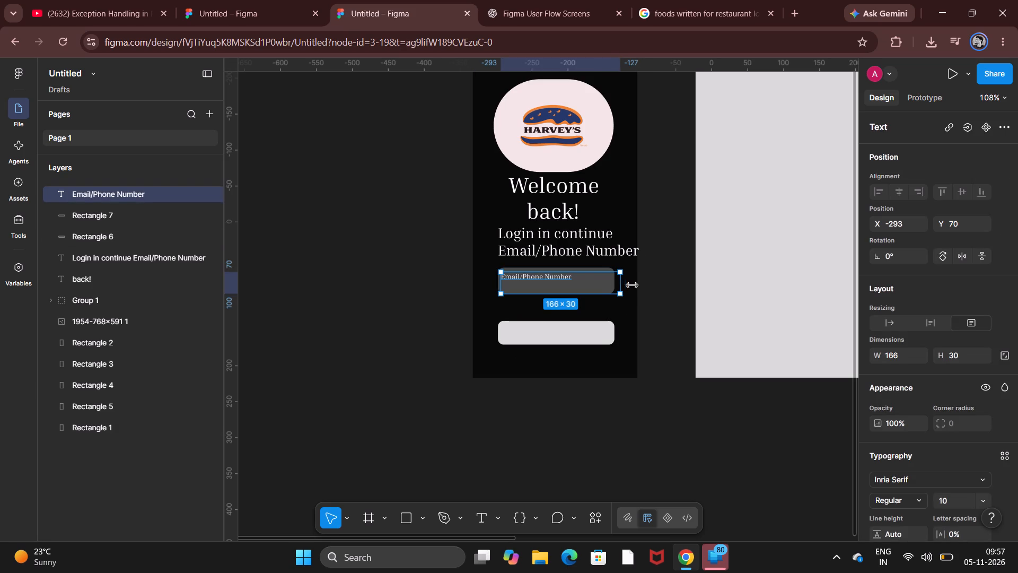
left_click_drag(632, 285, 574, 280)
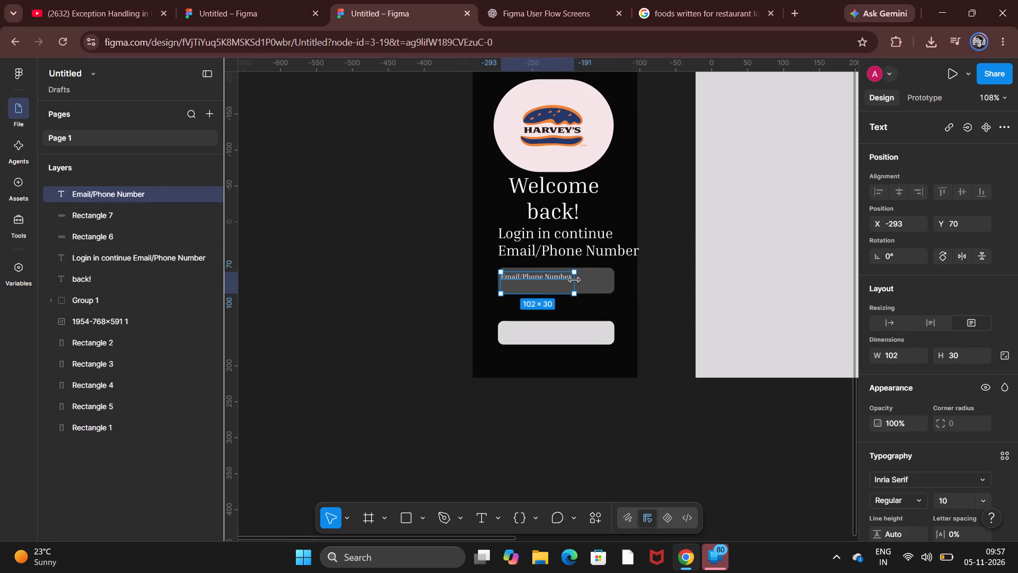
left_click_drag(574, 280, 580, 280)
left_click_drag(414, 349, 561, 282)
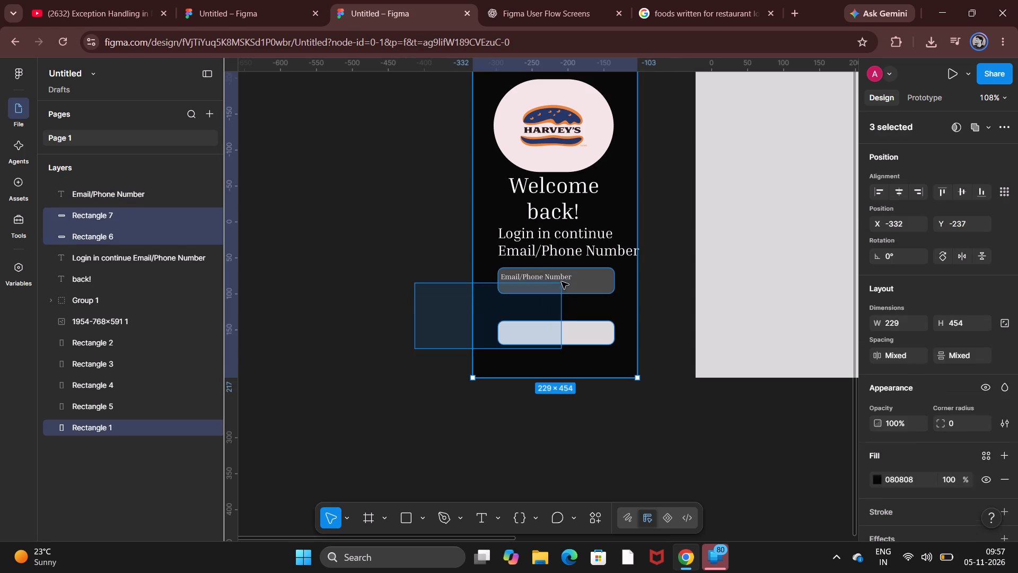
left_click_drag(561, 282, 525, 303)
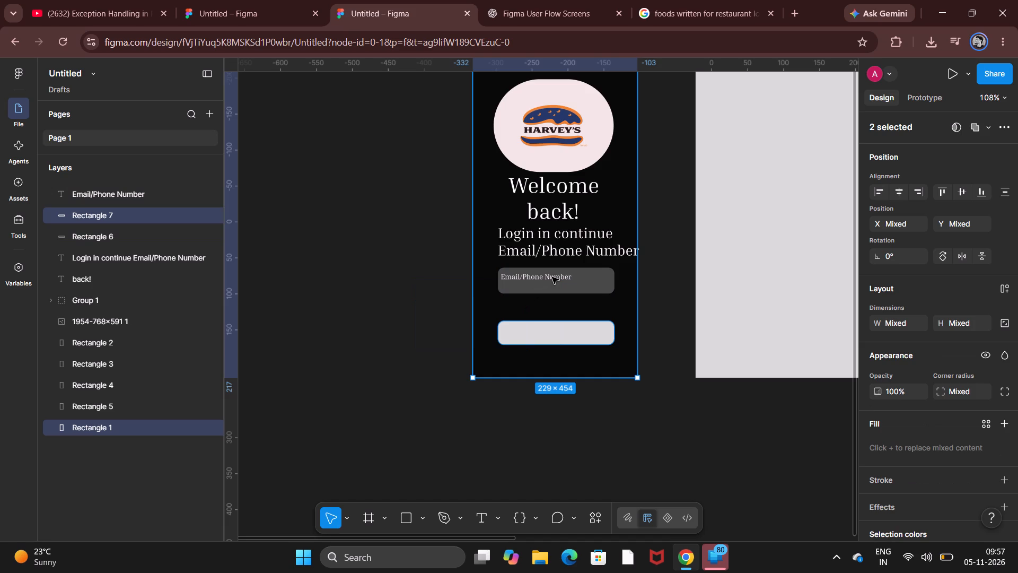
Set the font size of the "Email/Phone Number" text inside the upper input rectangle to 12.
left_click(552, 277)
scroll(898, 406, "down", 1)
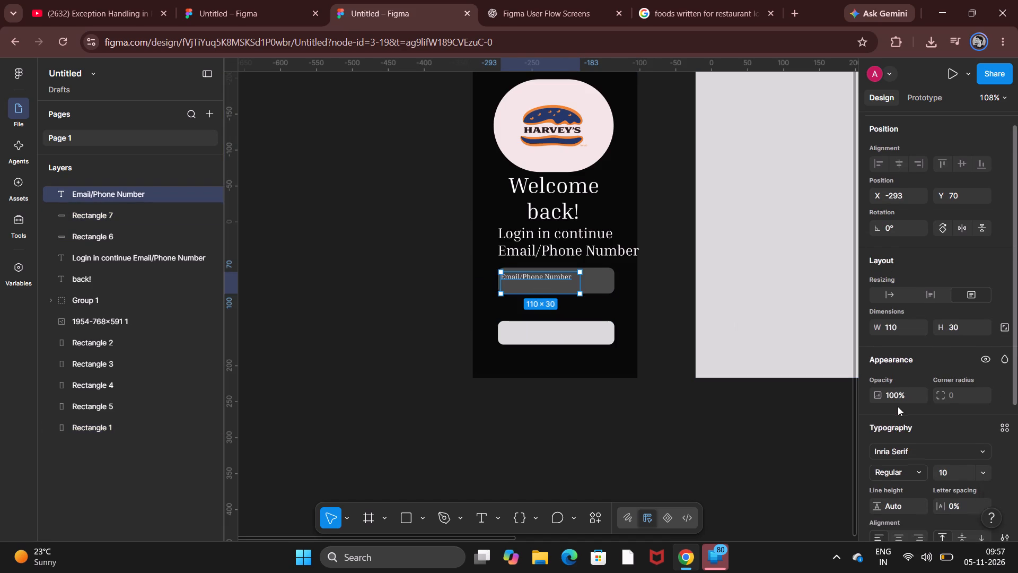
scroll(898, 406, "down", 1)
scroll(957, 458, "down", 1)
scroll(957, 379, "down", 1)
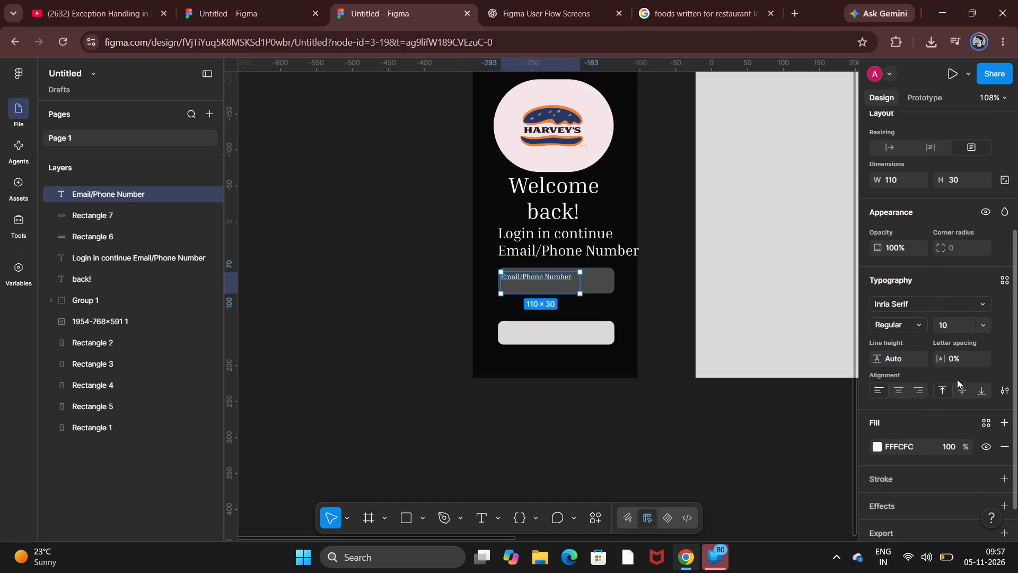
left_click(959, 322)
key("BackSpace")
type("12")
key("Return")
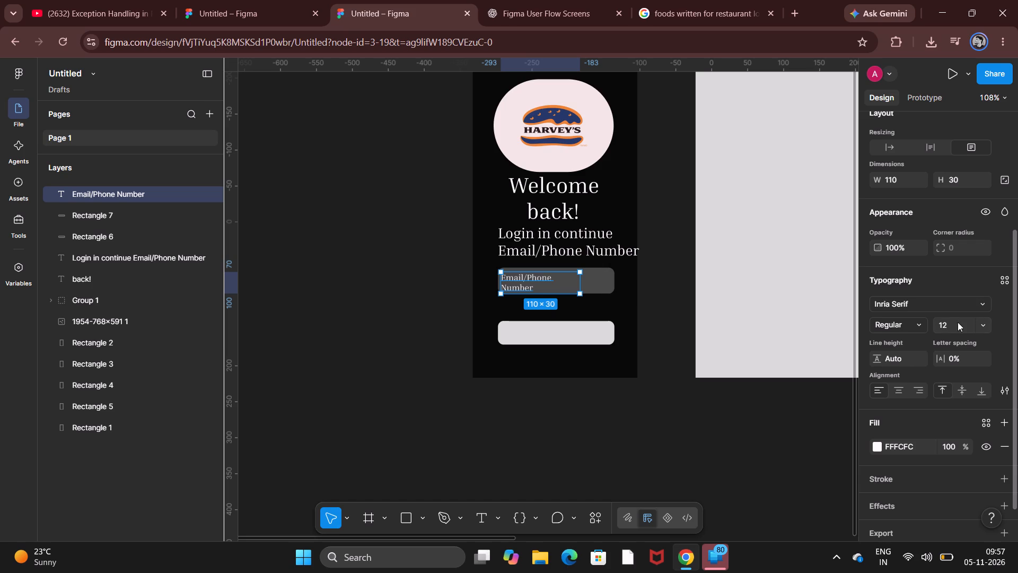
Widen the "Email/Phone Number" text box to about 151 × 30 so its wording fits on one line.
left_click_drag(581, 283, 610, 276)
left_click_drag(410, 392, 415, 383)
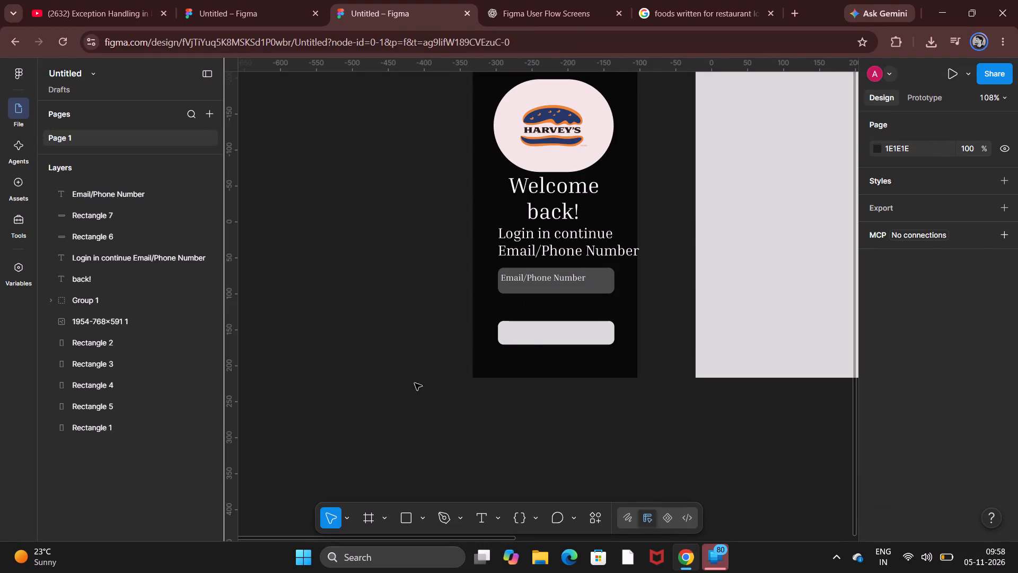
left_click_drag(415, 383, 451, 349)
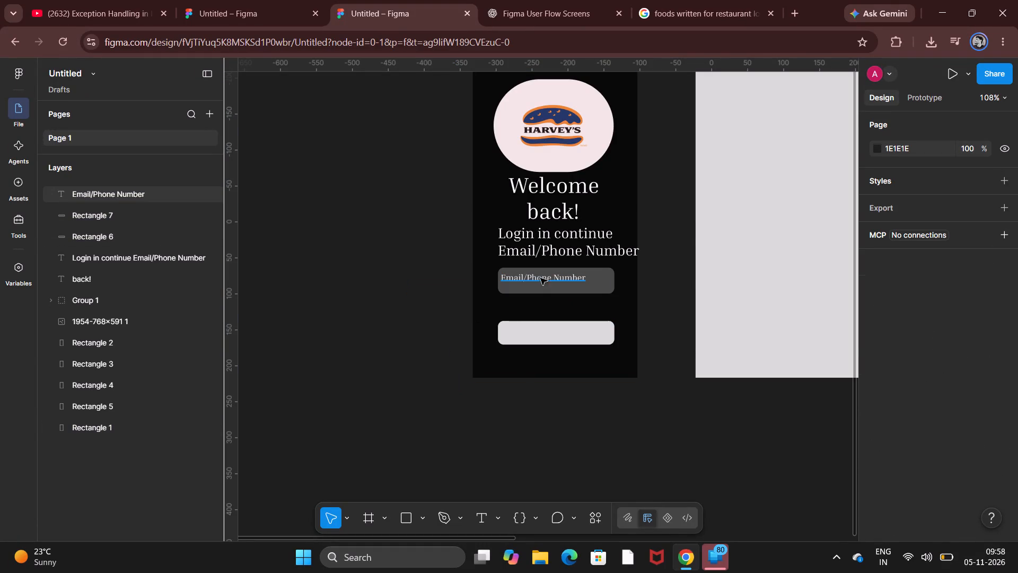
Nudge the "Email/Phone Number" text inside the upper input rectangle to X -292, Y 73.
left_click(542, 276)
key("Down")
key("Down")
key("Down")
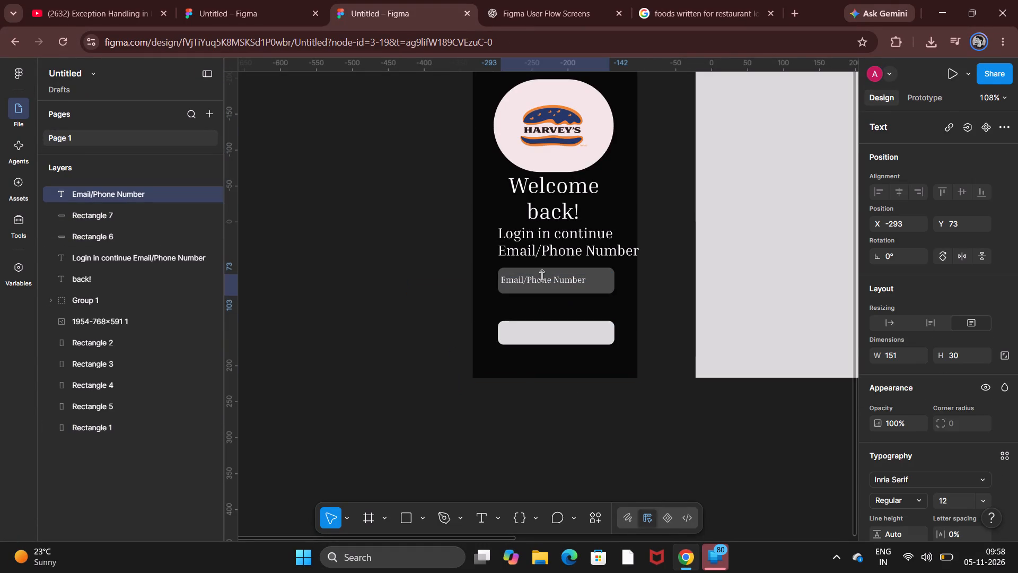
key("Right")
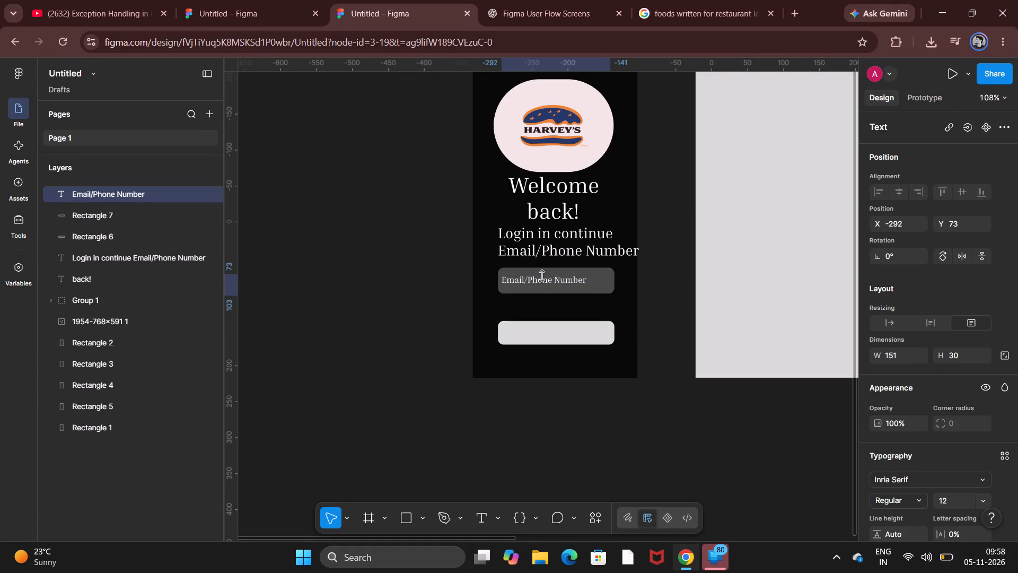
left_click(392, 378)
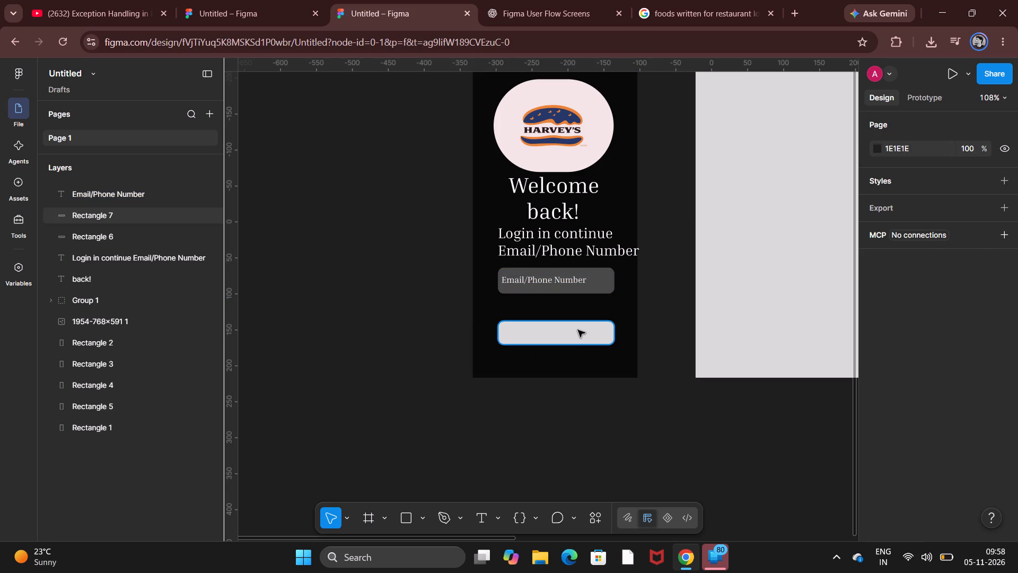
Open the fill colour of the lower input rectangle for editing and clear its hex value.
left_click(578, 330)
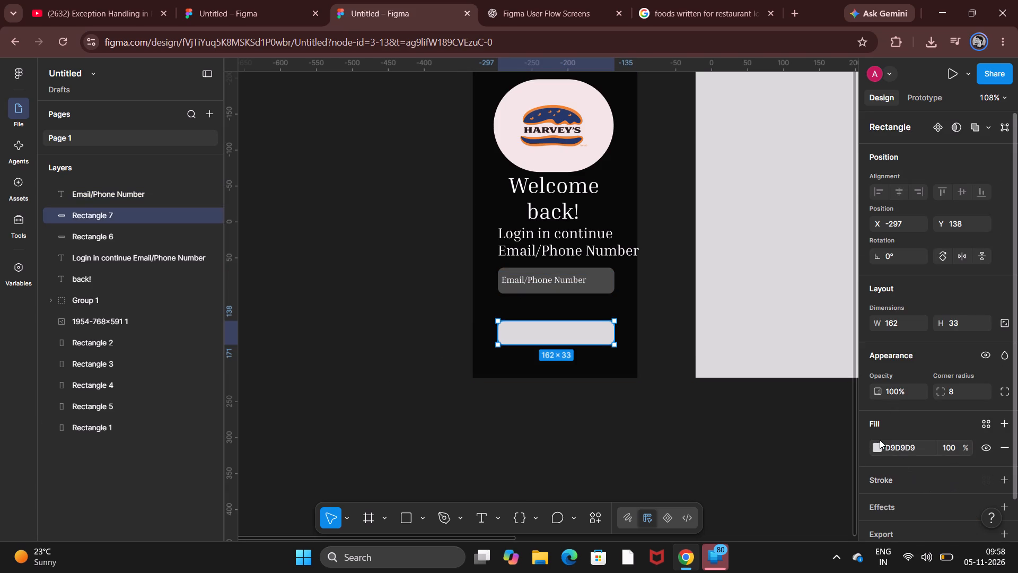
left_click(877, 445)
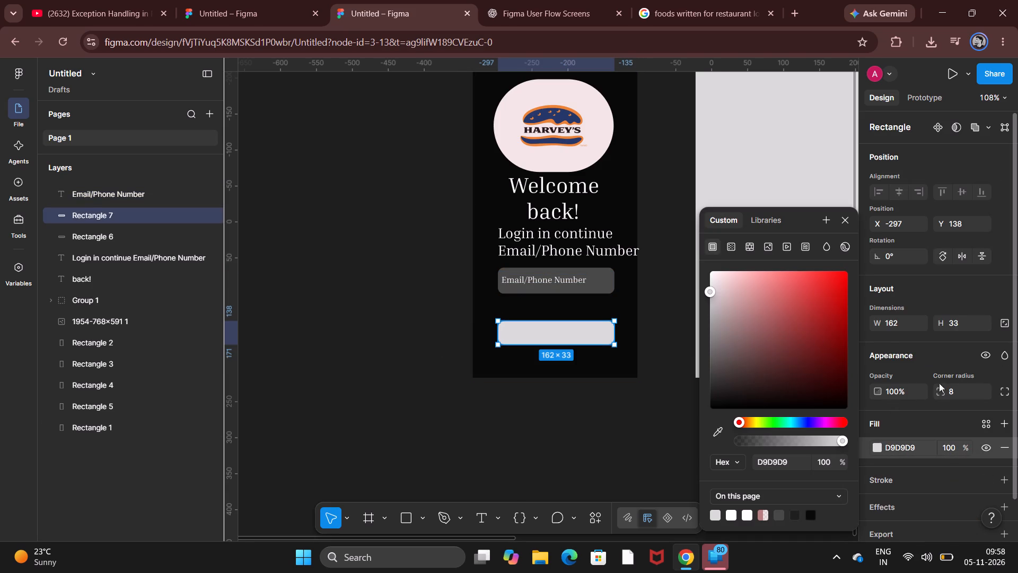
double_click(904, 450)
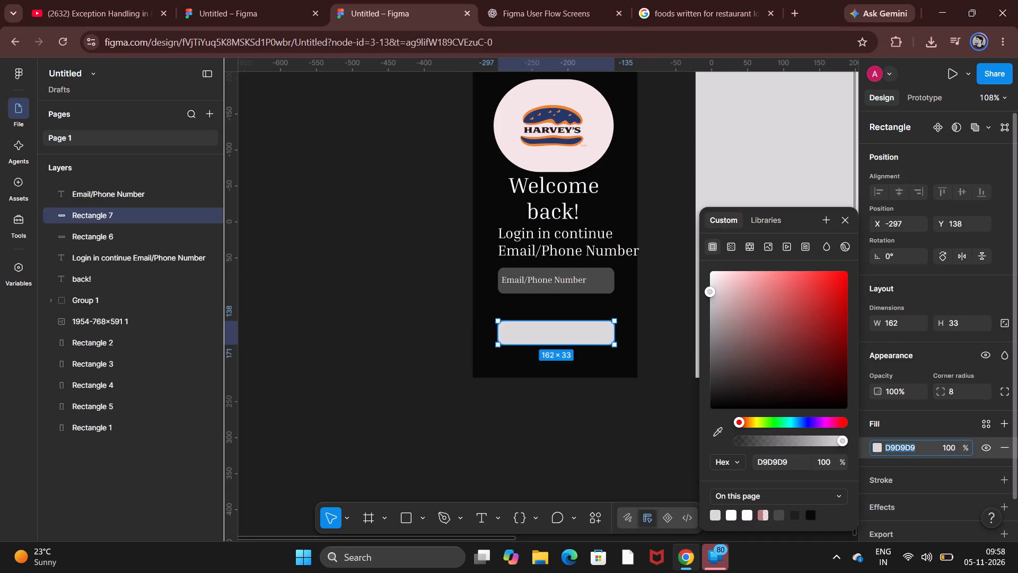